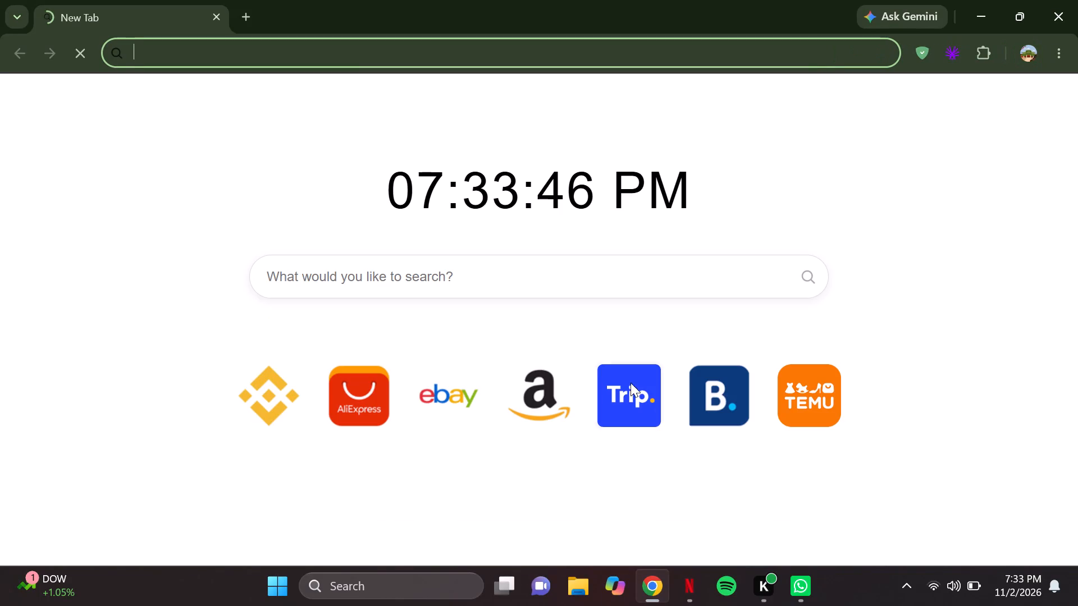
Search the web for smartdraw and close the unrelated pop-up tabs.
left_click(452, 270)
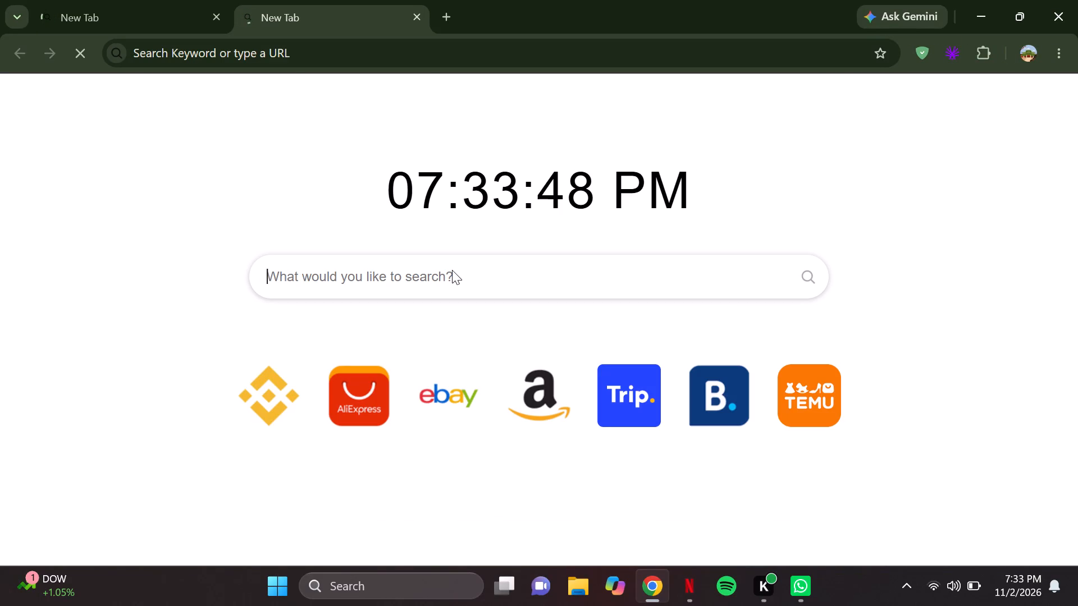
type("smart")
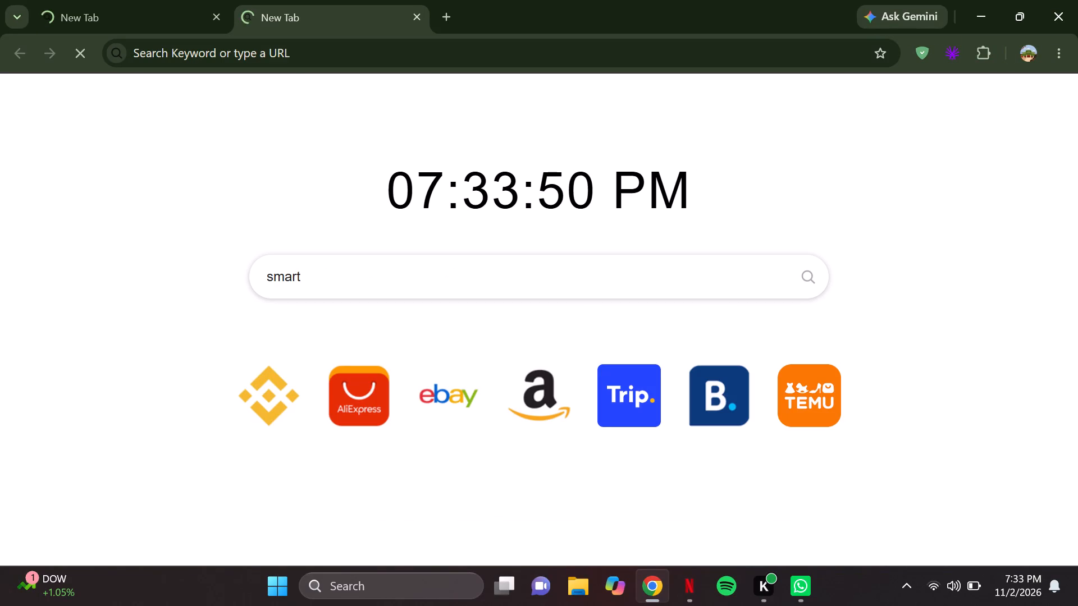
left_click(220, 57)
type("smart")
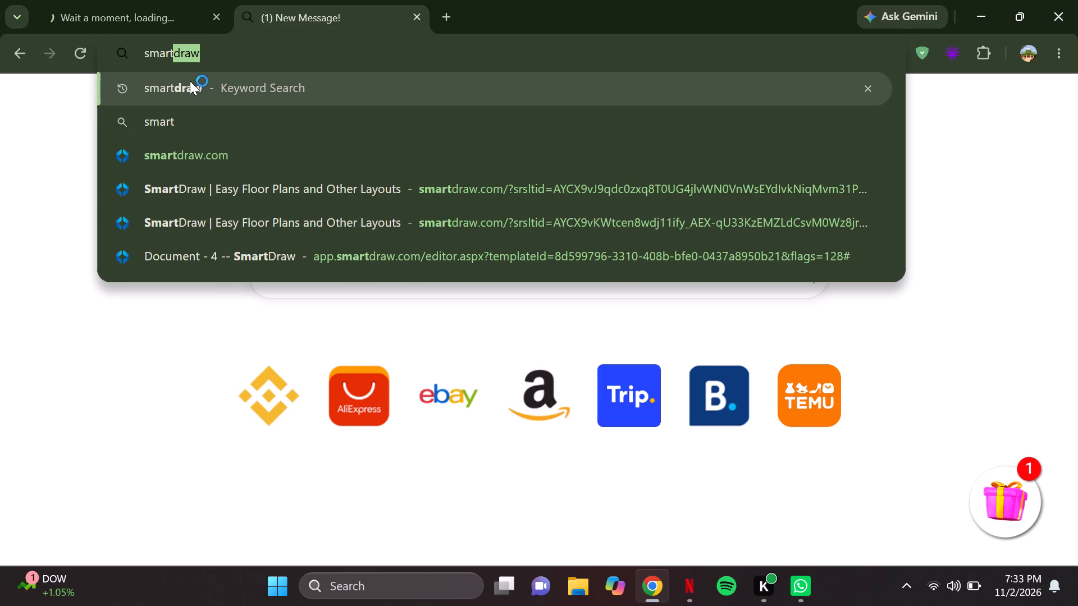
left_click(176, 85)
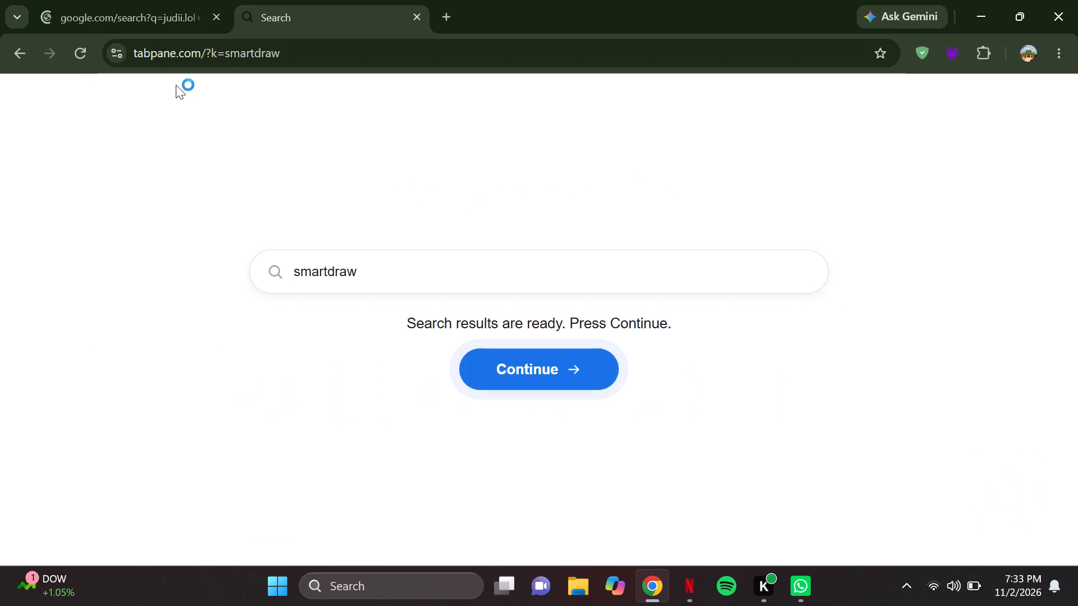
key("Return")
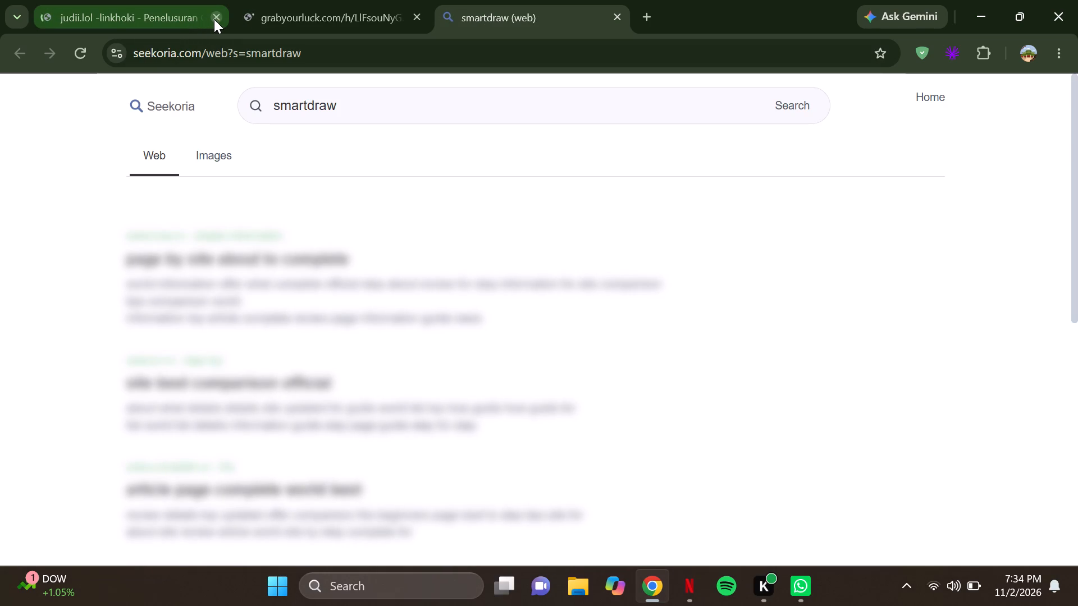
left_click(214, 19)
left_click(214, 19)
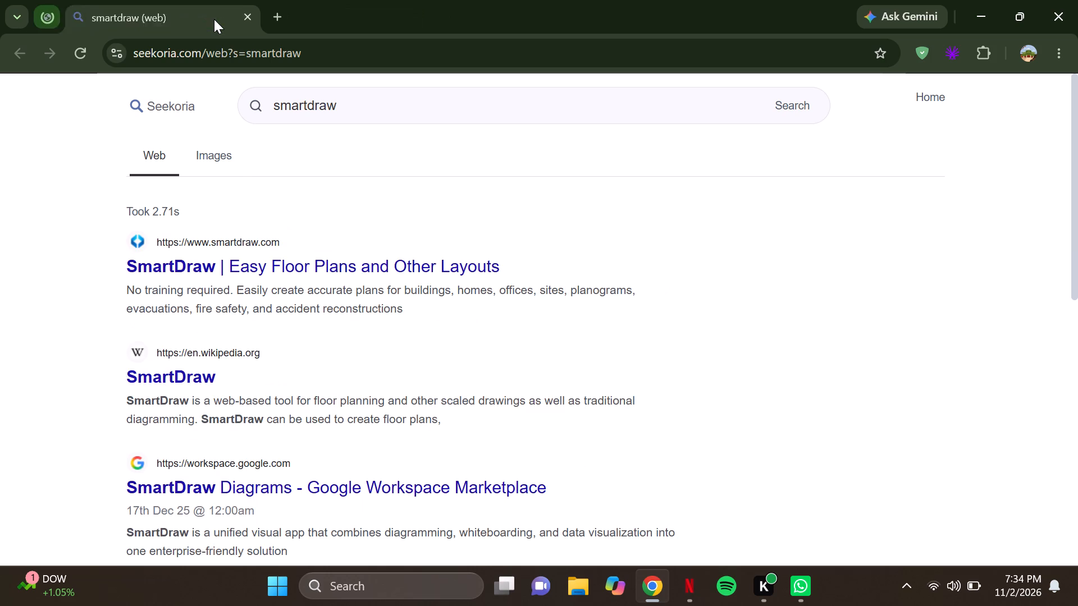
Open the SmartDraw website from the search results and continue into the app's home page.
left_click(165, 264)
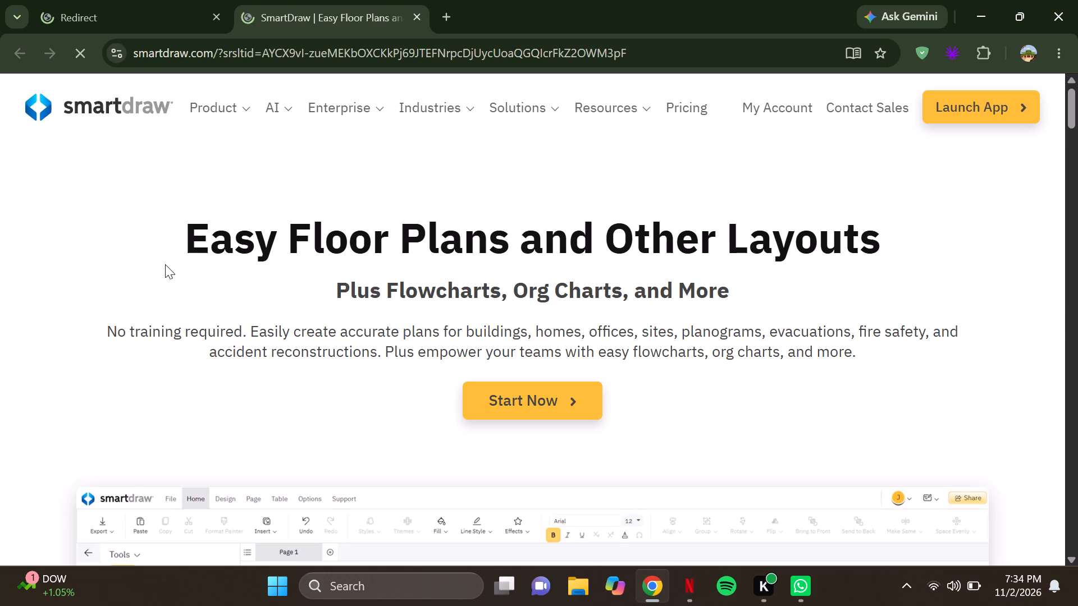
left_click(477, 394)
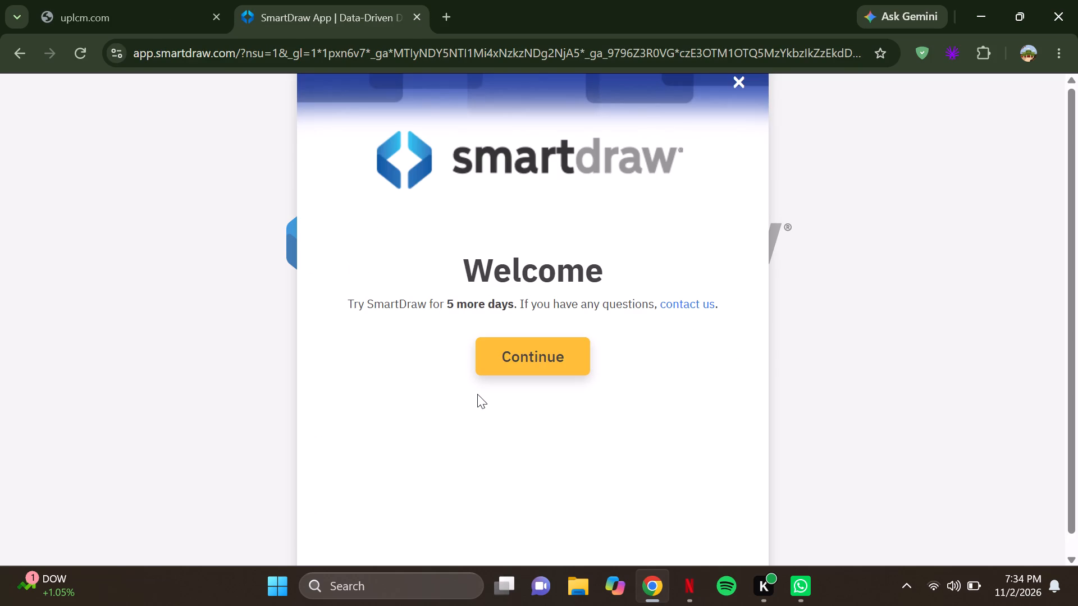
left_click(515, 357)
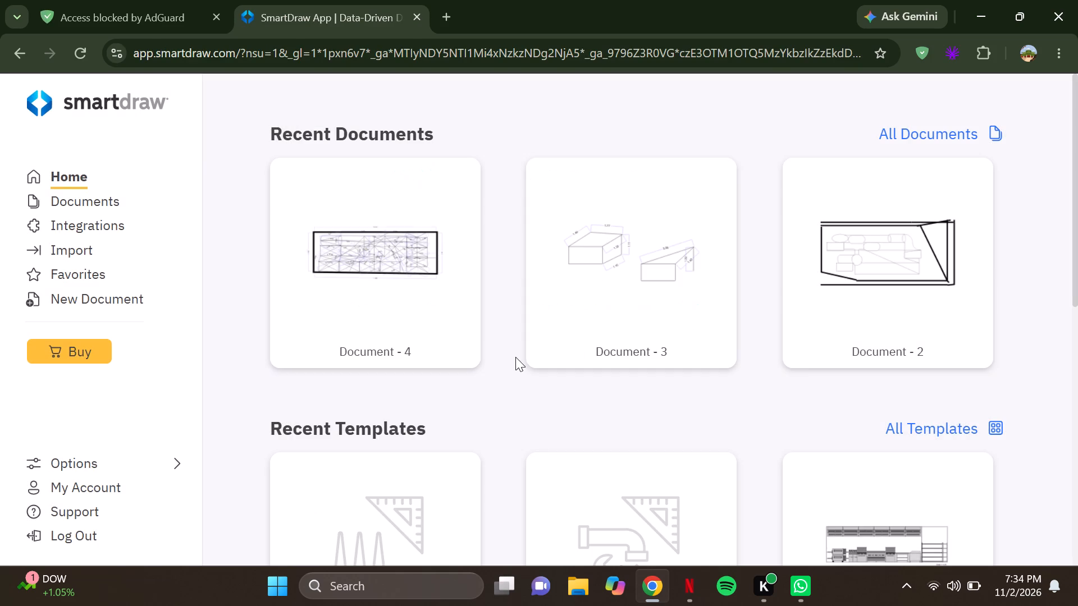
Look through the recent documents, recent templates and getting-started section on the SmartDraw home page.
scroll(515, 347, "down", 11)
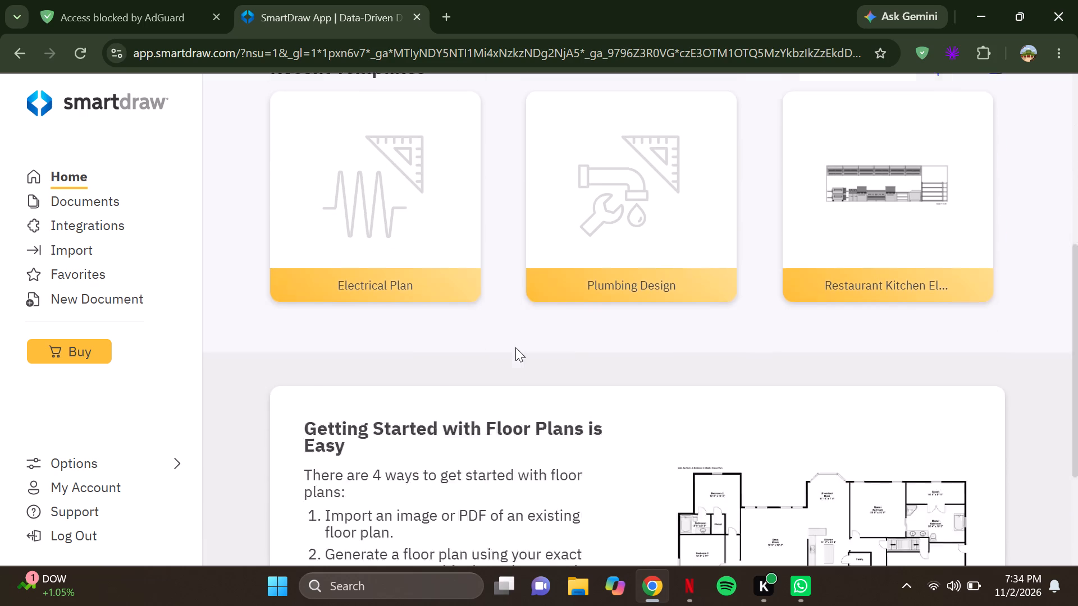
scroll(515, 347, "down", 11)
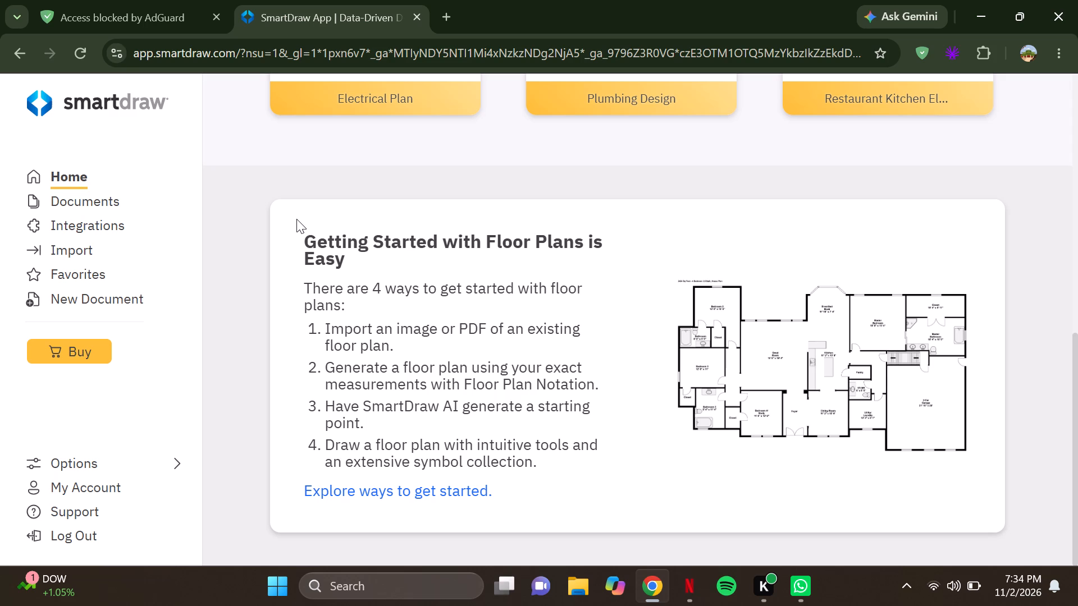
scroll(296, 219, "up", 12)
scroll(296, 219, "up", 10)
scroll(296, 219, "down", 6)
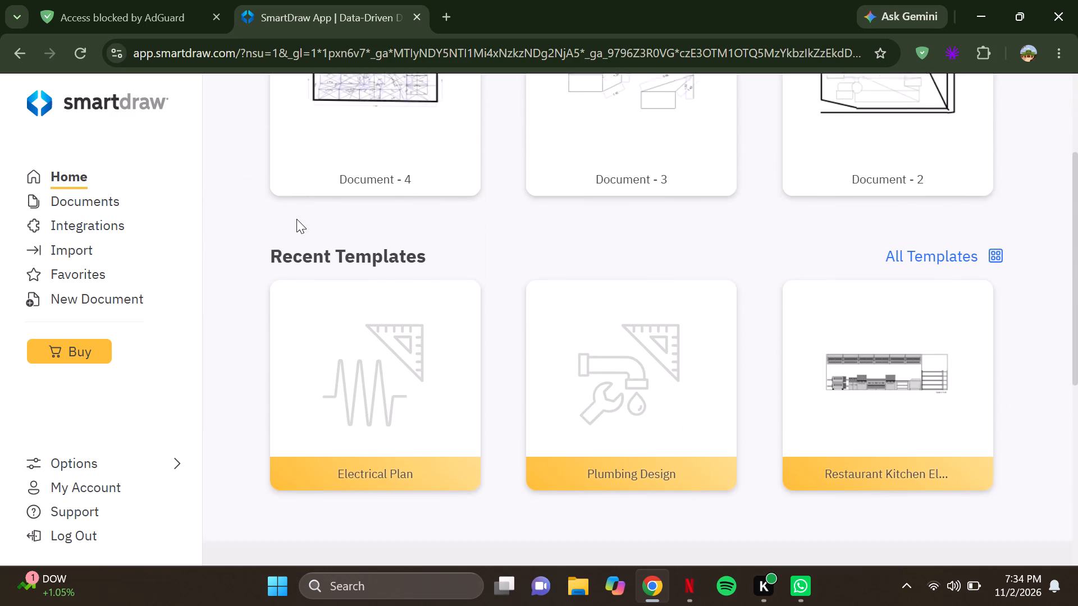
scroll(296, 219, "down", 1)
scroll(296, 219, "up", 5)
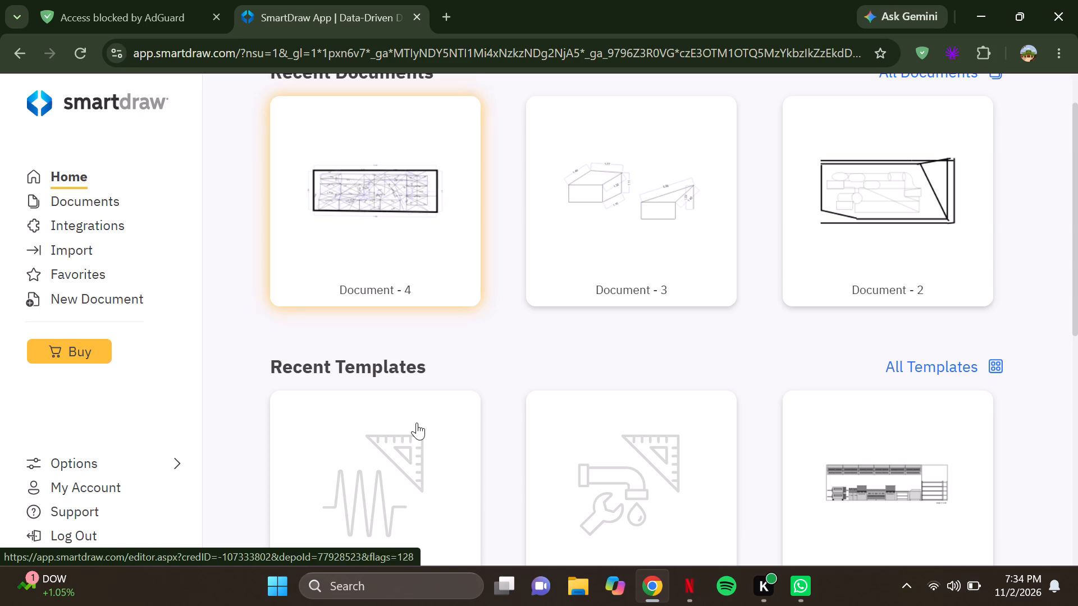
scroll(417, 423, "down", 6)
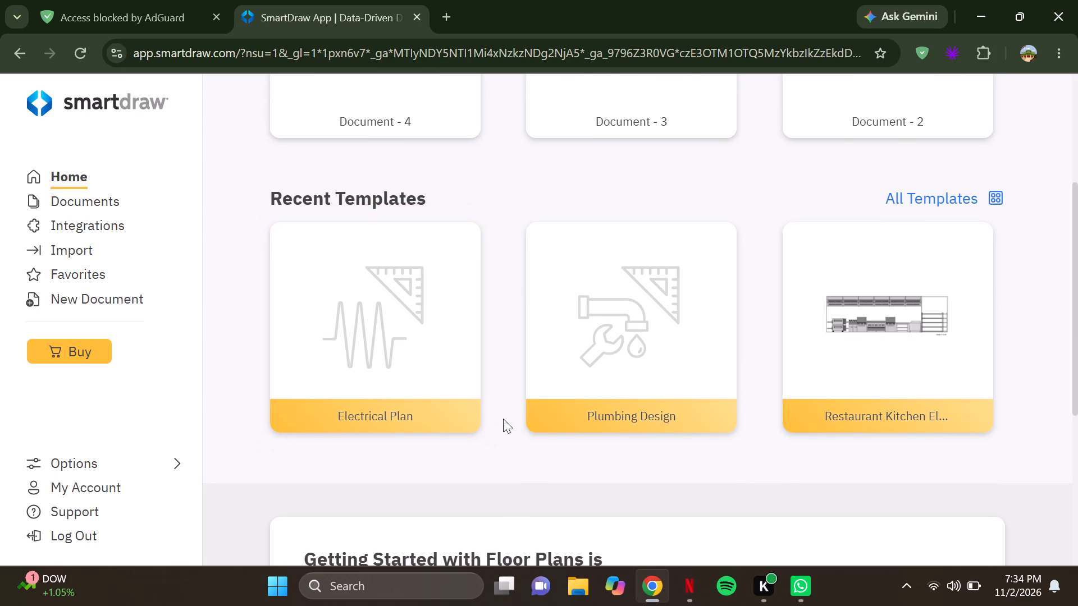
scroll(585, 411, "down", 8)
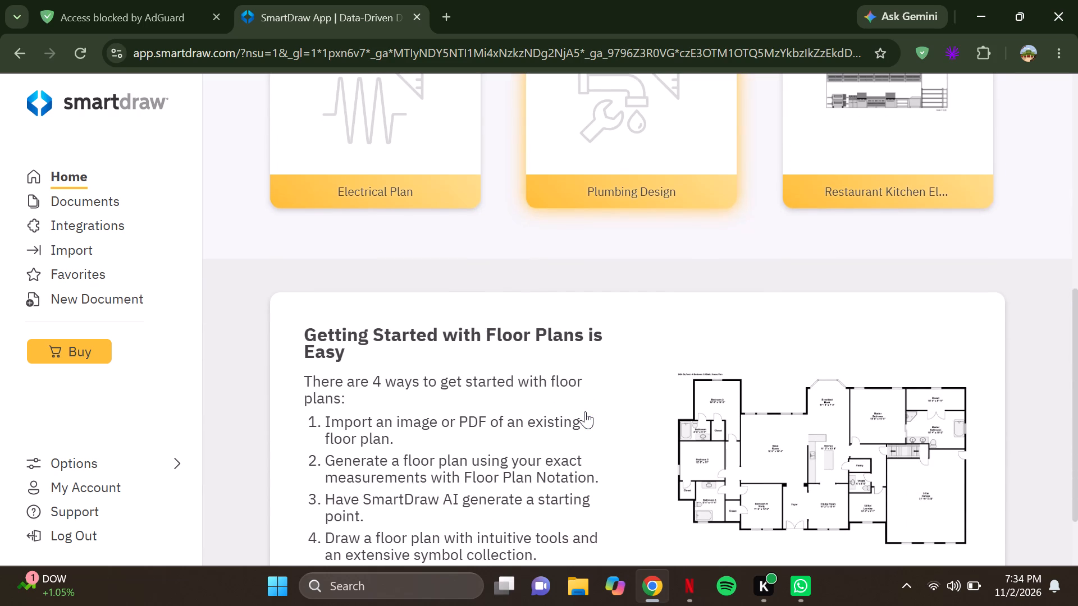
scroll(711, 278, "up", 6)
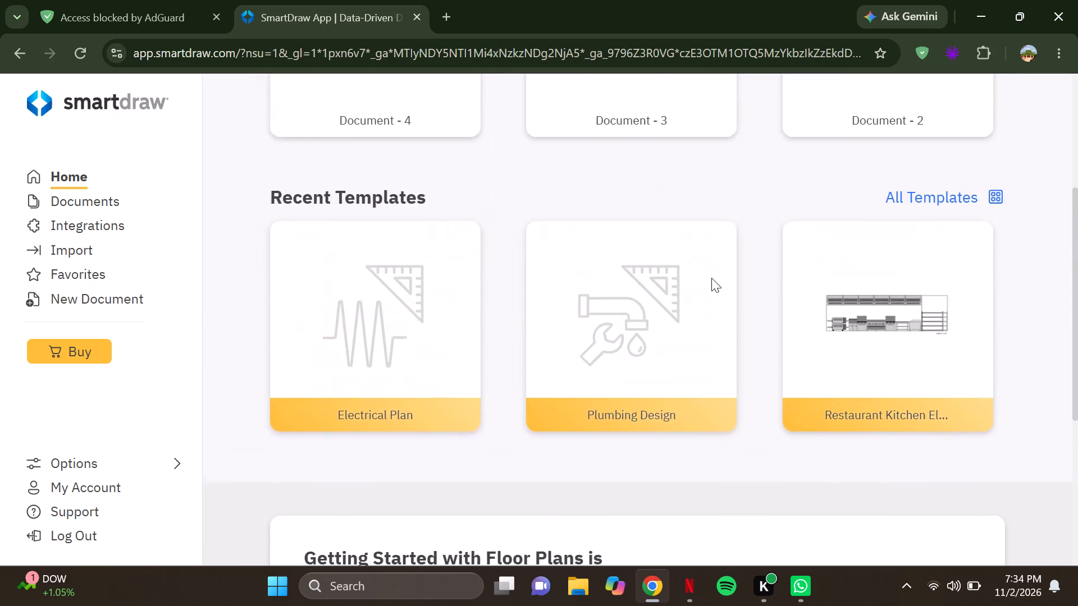
scroll(711, 278, "up", 5)
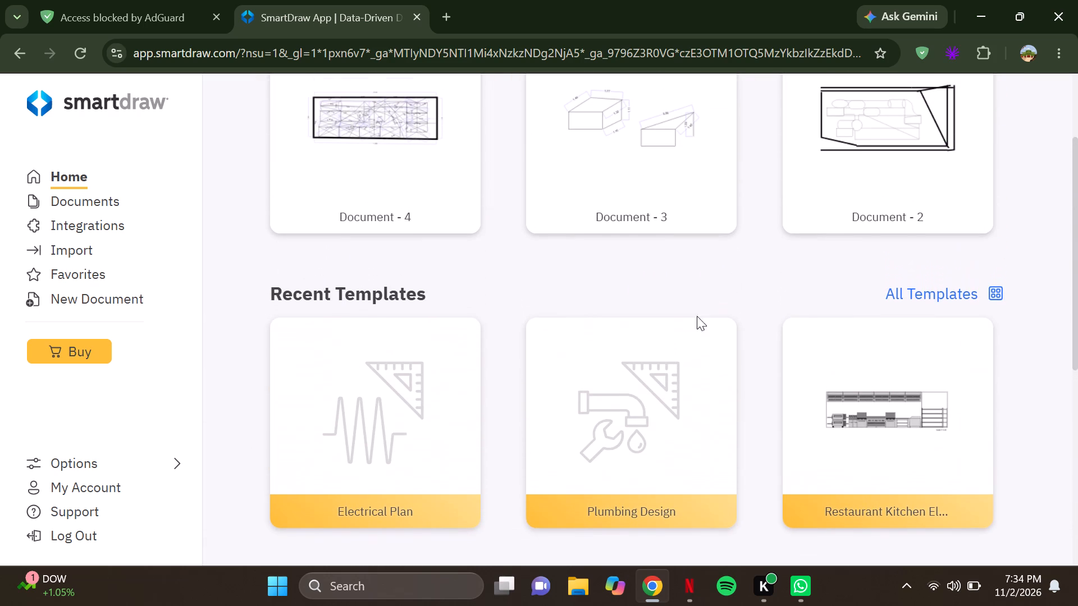
Open the recent Restaurant Kitchen El... template in the editor, reloading the page if needed, and close the blocked-access tab.
left_click(815, 419)
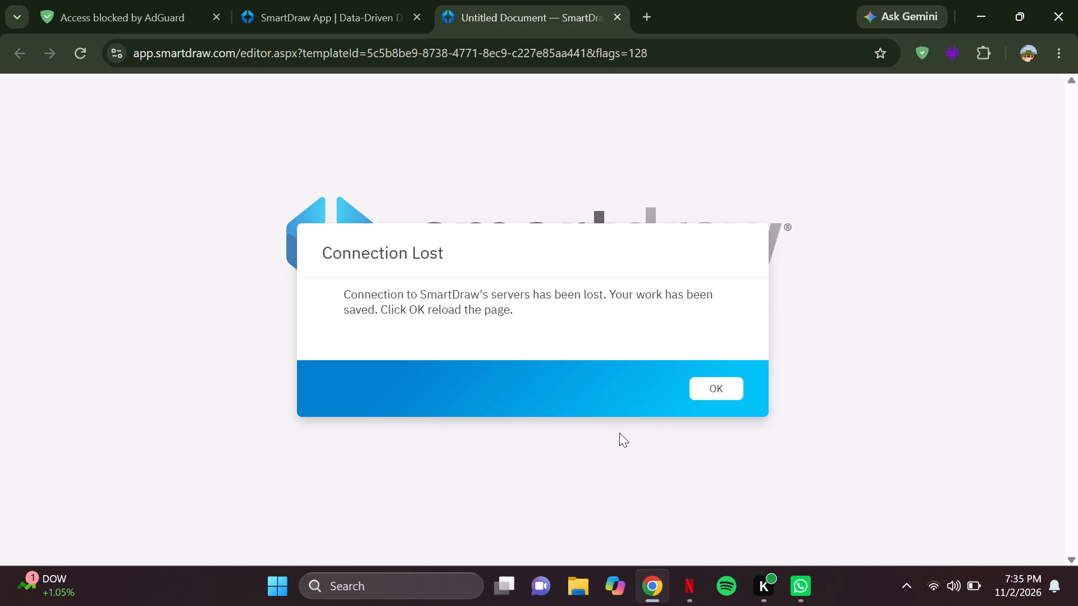
left_click(719, 389)
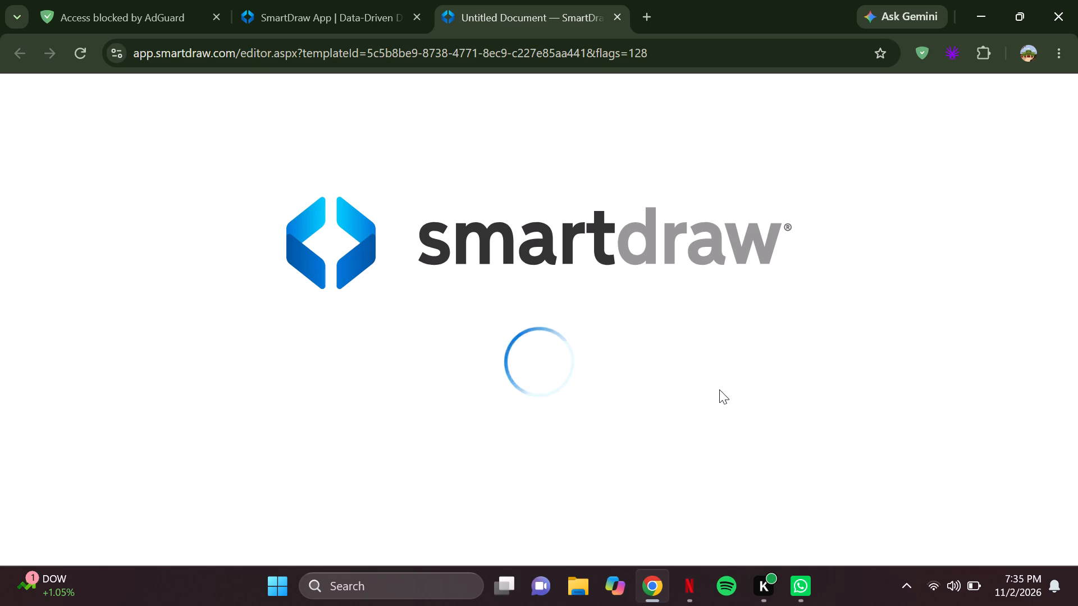
left_click(217, 17)
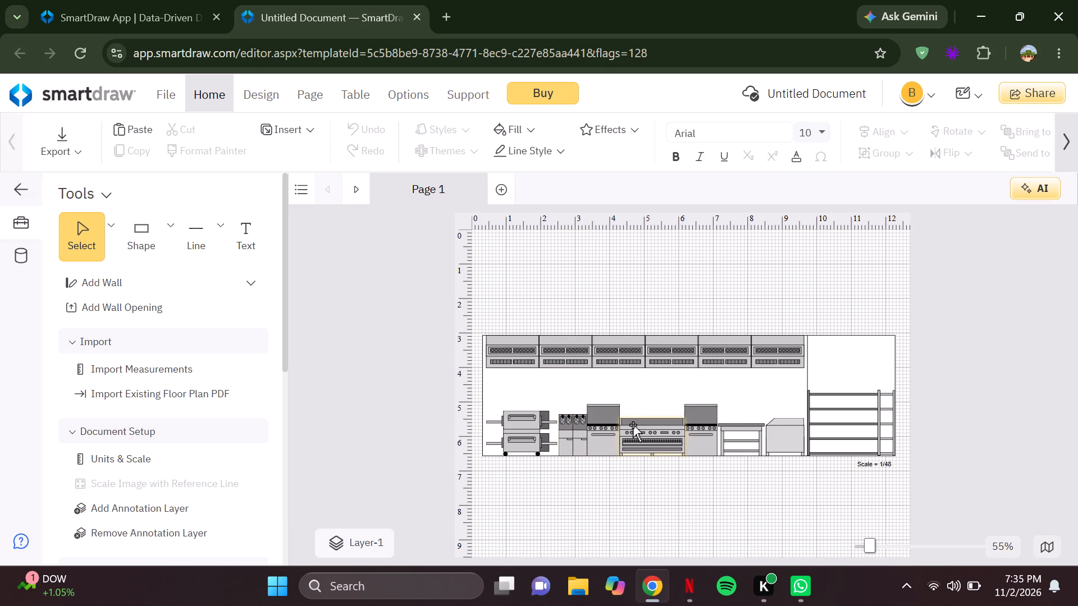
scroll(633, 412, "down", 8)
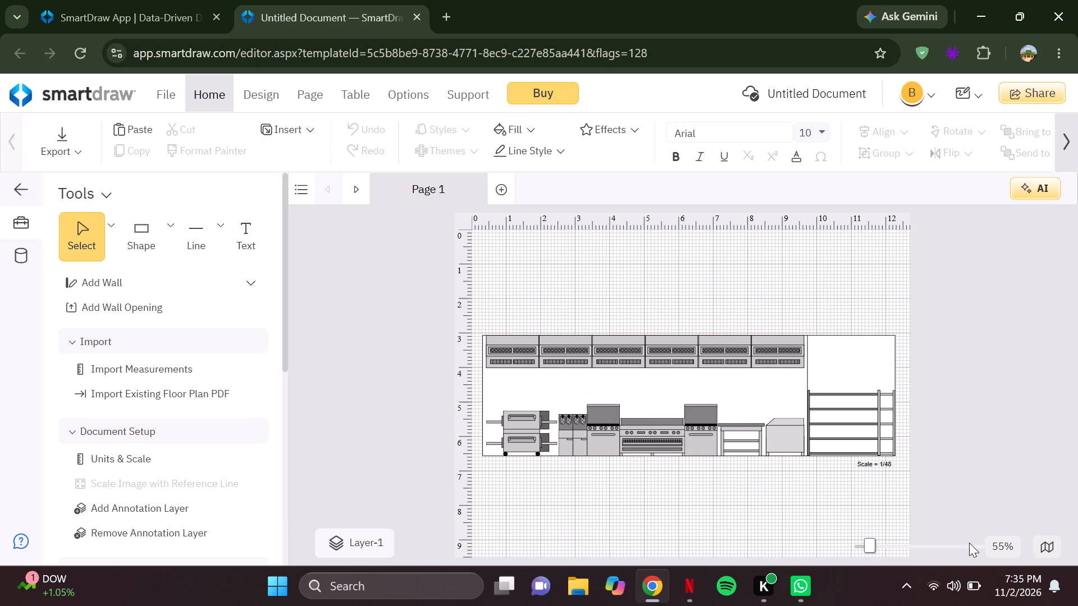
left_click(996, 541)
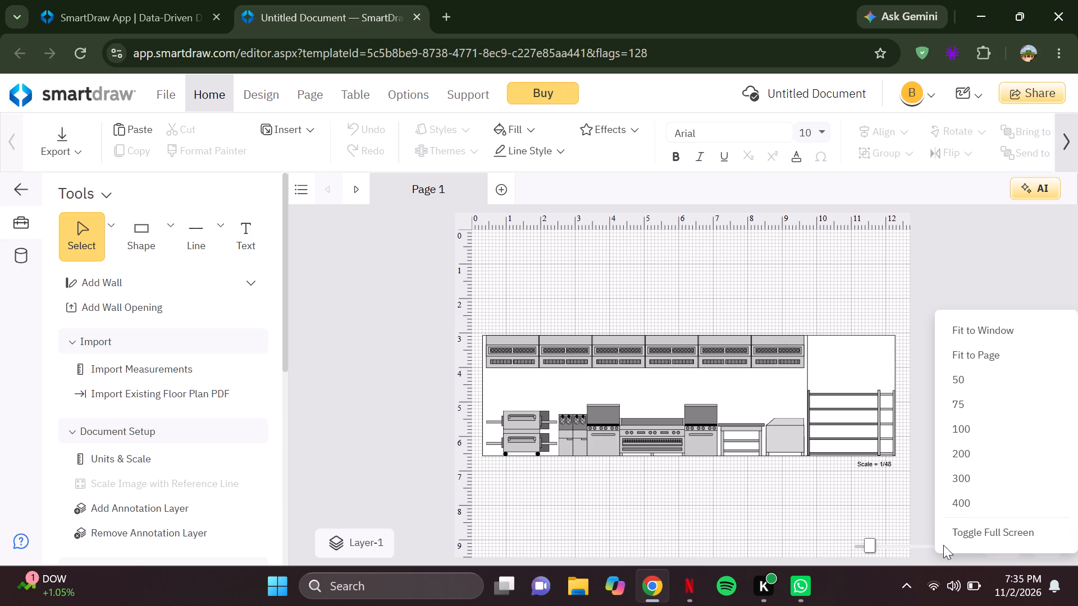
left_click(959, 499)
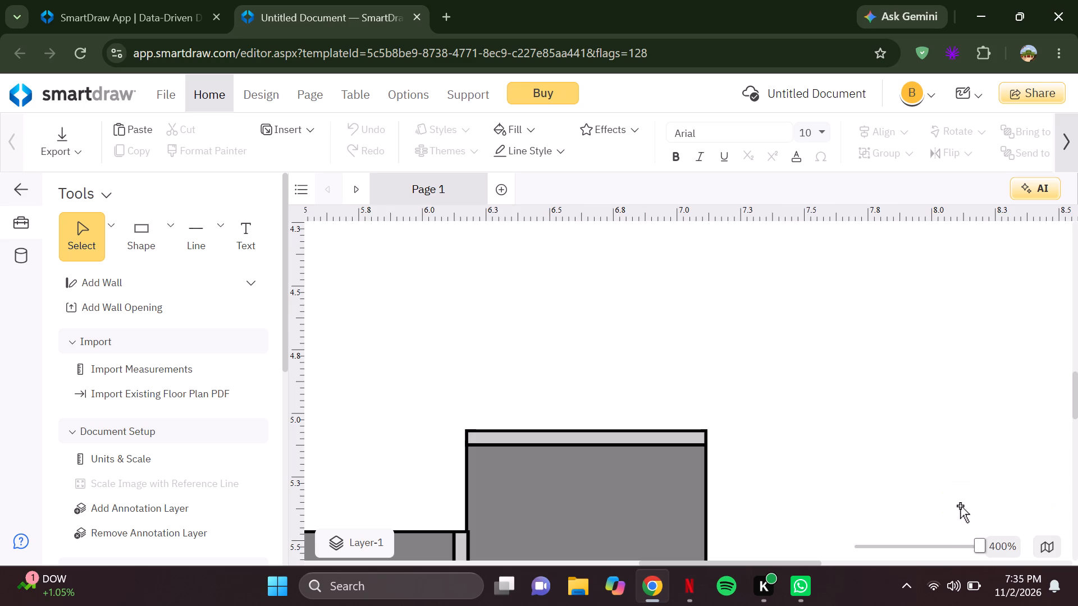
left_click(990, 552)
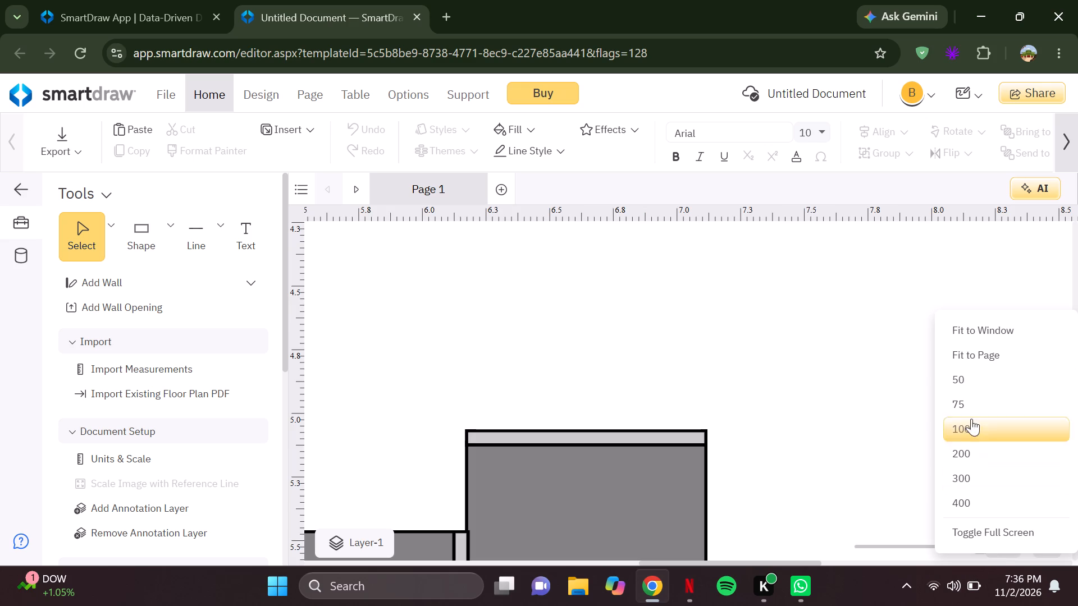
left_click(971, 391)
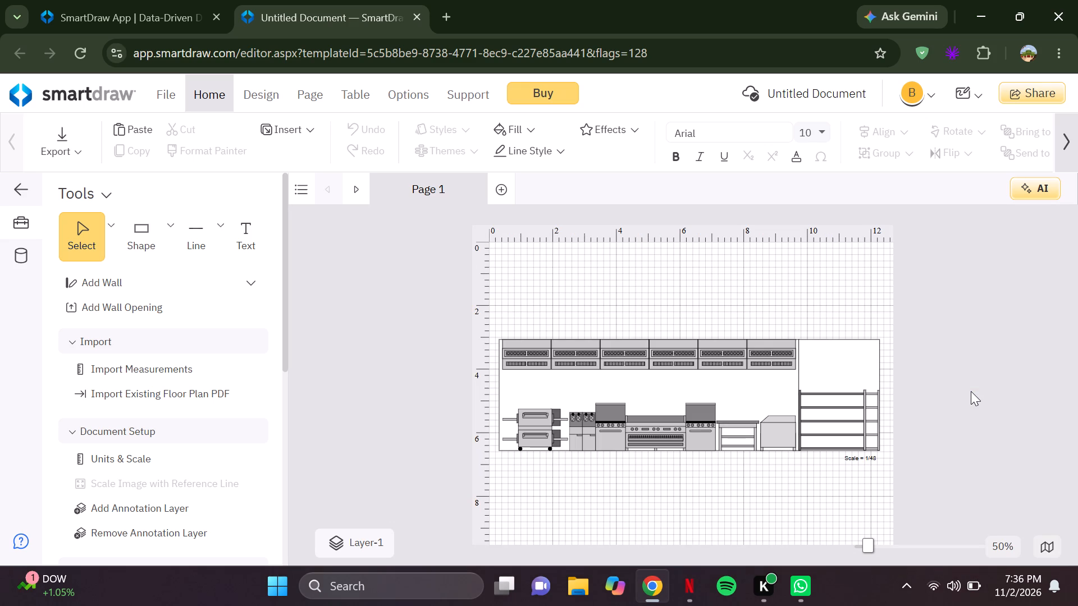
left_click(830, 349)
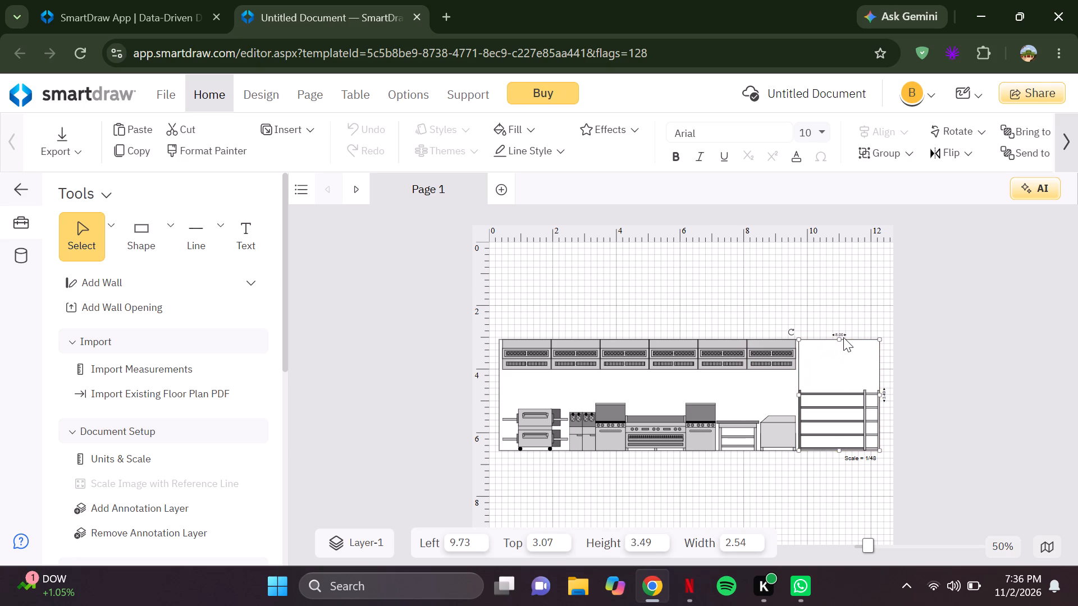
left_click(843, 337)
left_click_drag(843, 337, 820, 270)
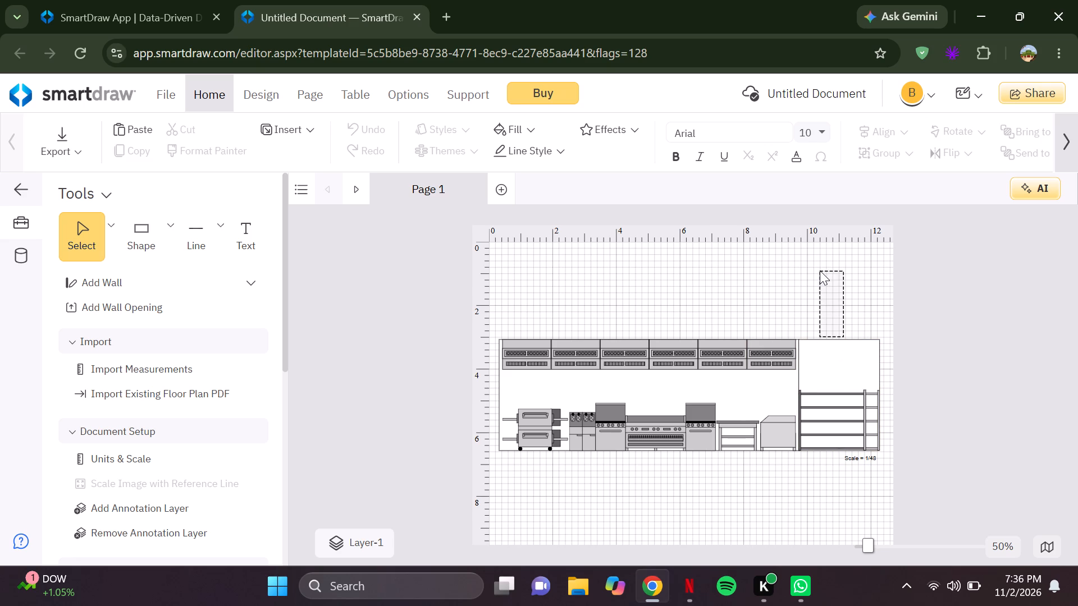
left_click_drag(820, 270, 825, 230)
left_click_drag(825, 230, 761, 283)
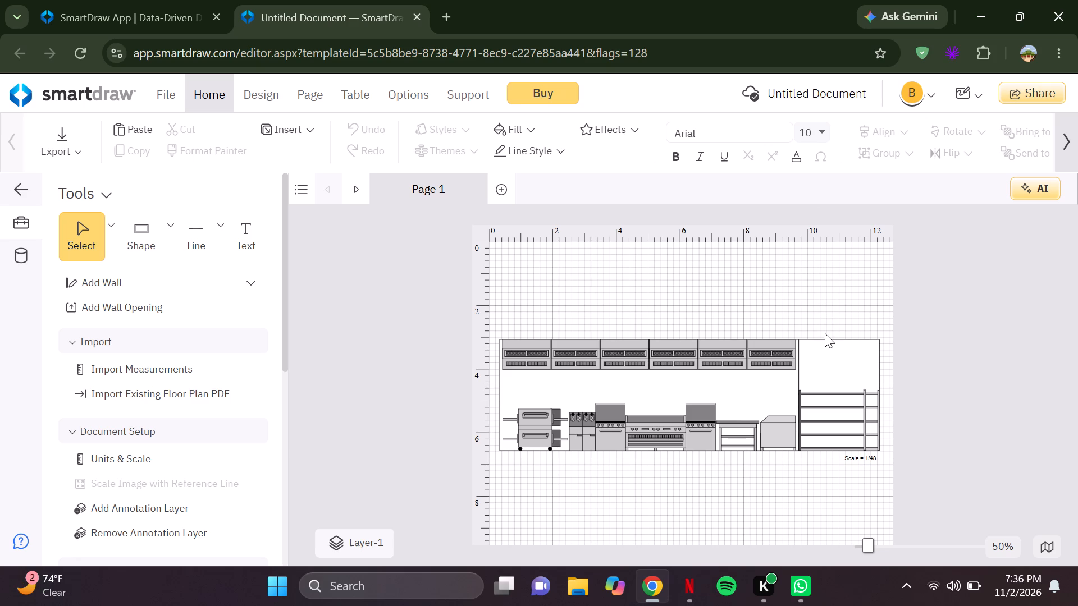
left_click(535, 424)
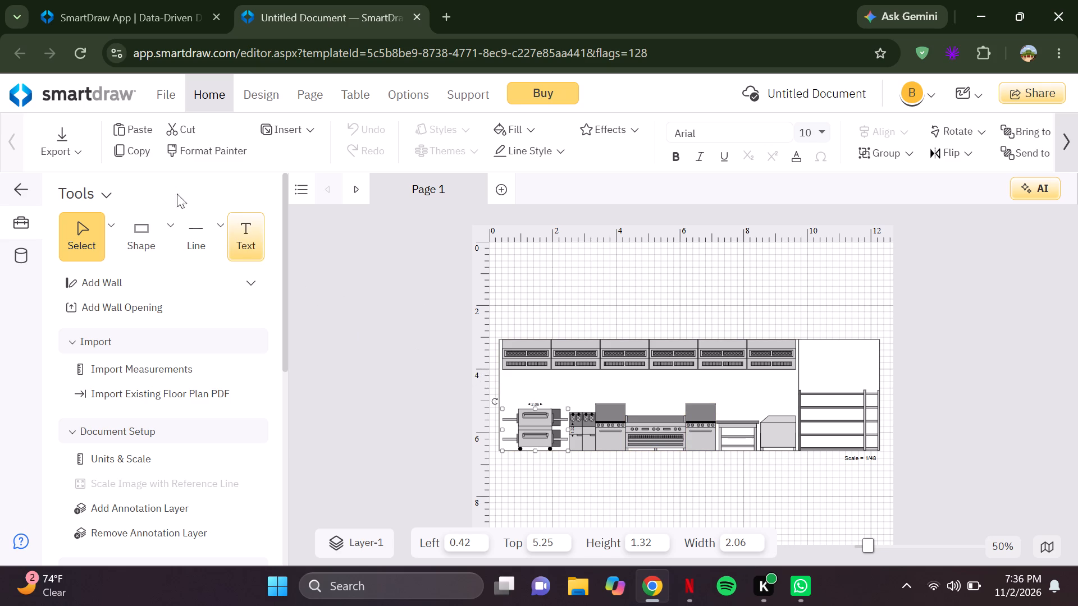
Draw a vertical wall about 3.35 long just outside the kitchen elevation's left edge, down to its floor line.
left_click(188, 232)
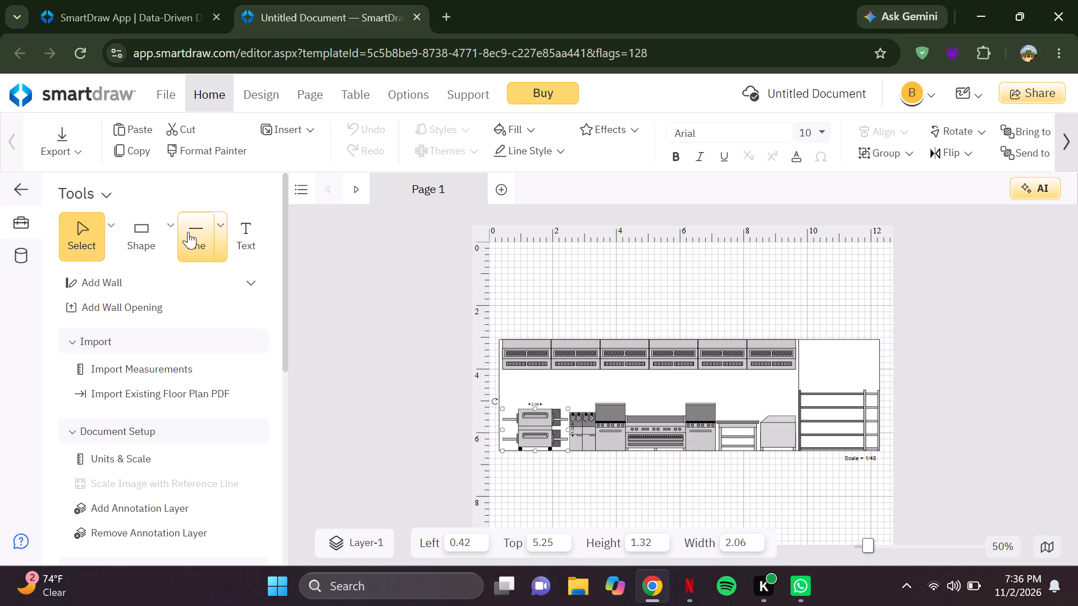
left_click(134, 276)
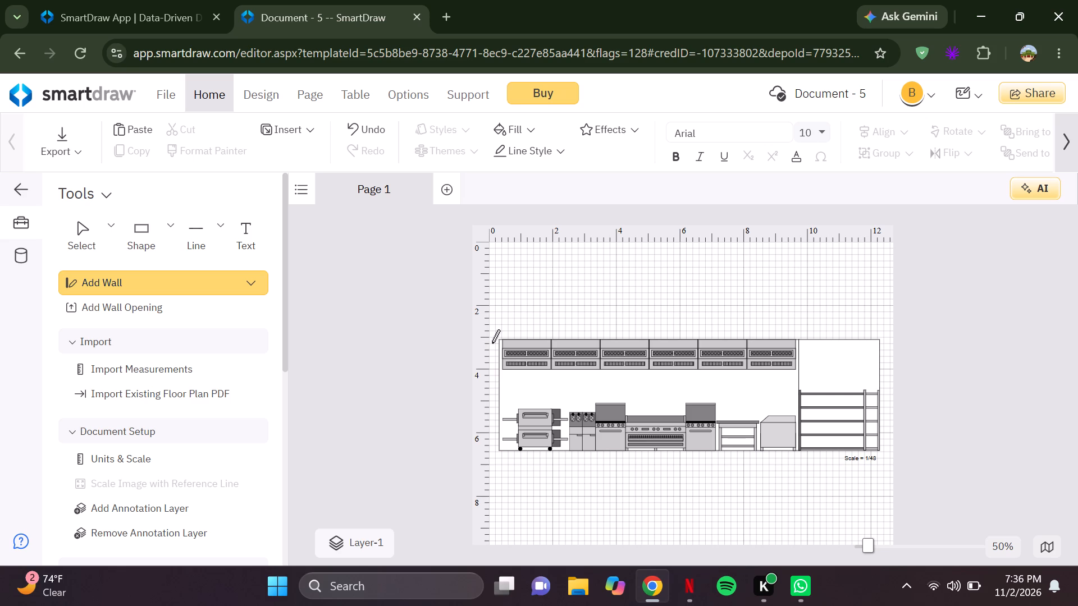
left_click_drag(492, 343, 487, 379)
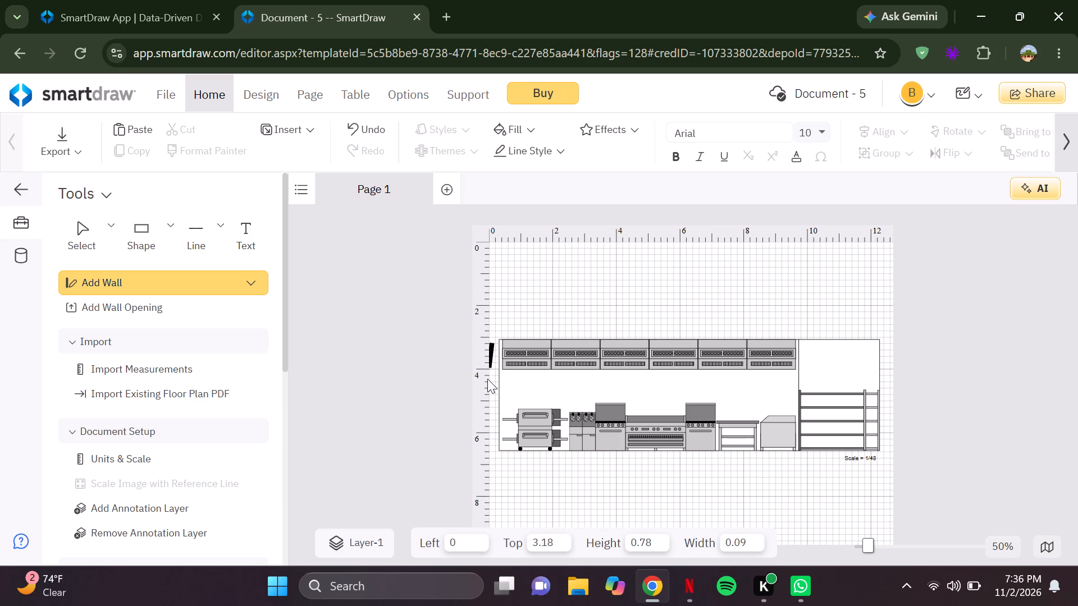
left_click_drag(487, 379, 491, 423)
left_click_drag(491, 423, 493, 449)
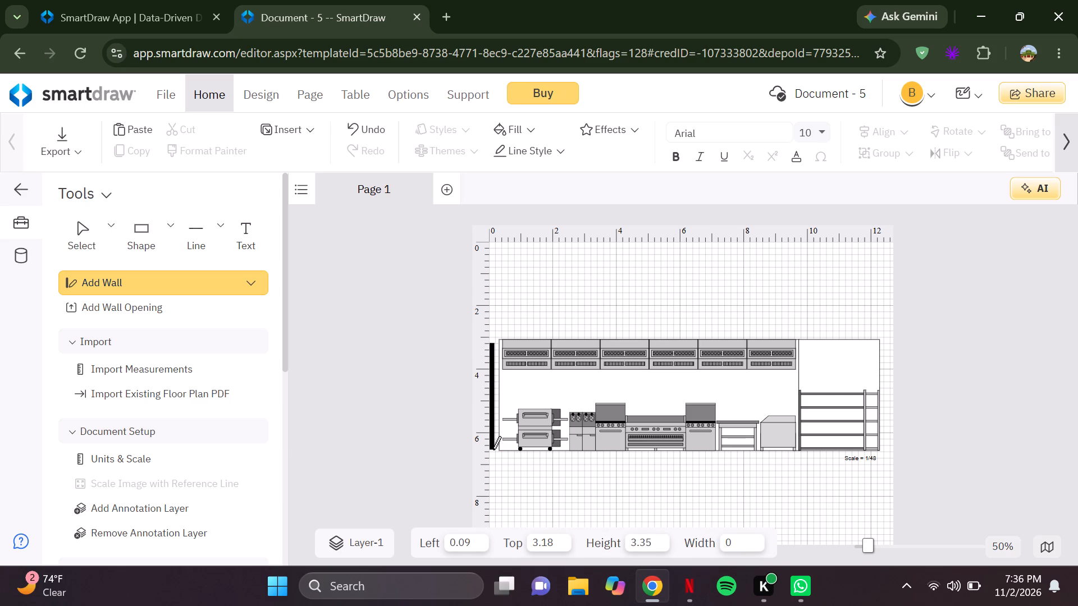
Extend the vertical wall along the elevation's left edge down past the floor line, to about 3.8 long.
left_click_drag(493, 449, 493, 460)
left_click_drag(493, 460, 493, 464)
Draw a horizontal wall about 12.45 long below the floor line, from the left wall's lower end past the shelving unit.
left_click_drag(493, 464, 503, 464)
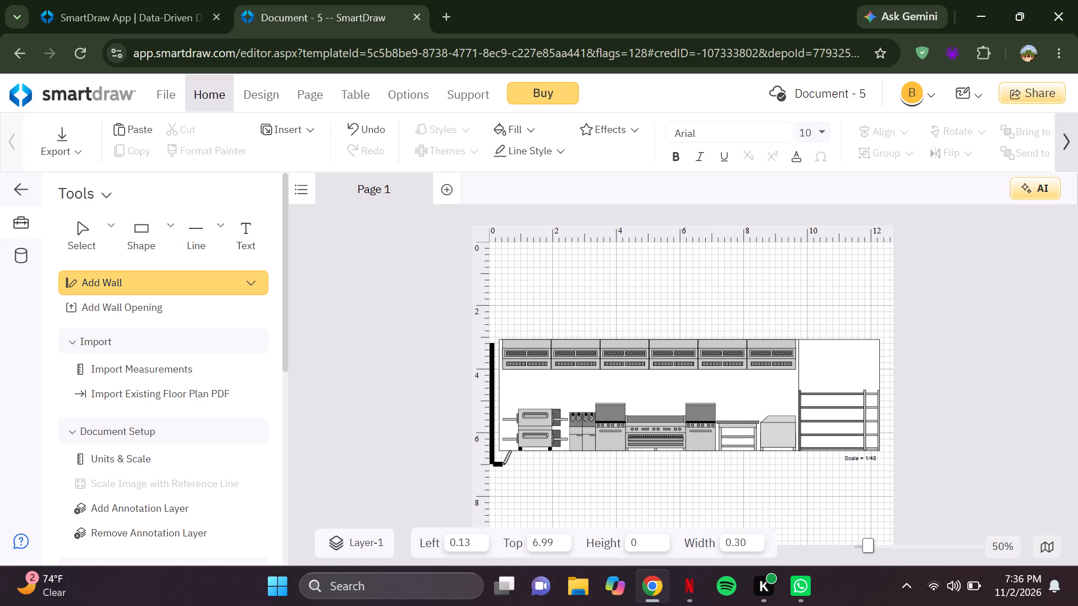
left_click_drag(503, 464, 544, 464)
left_click_drag(544, 464, 608, 470)
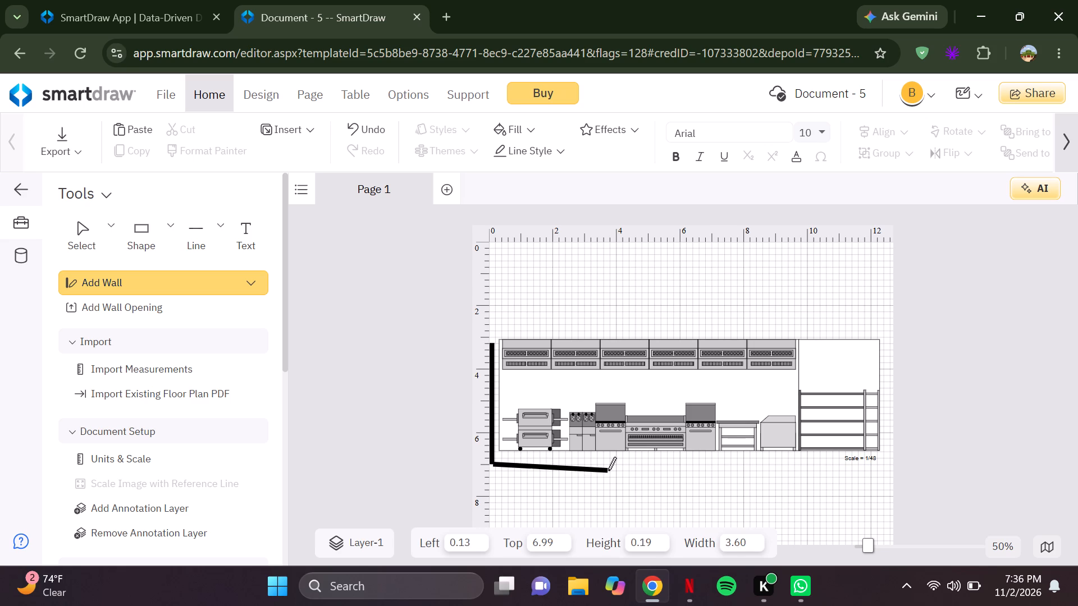
left_click_drag(608, 470, 683, 467)
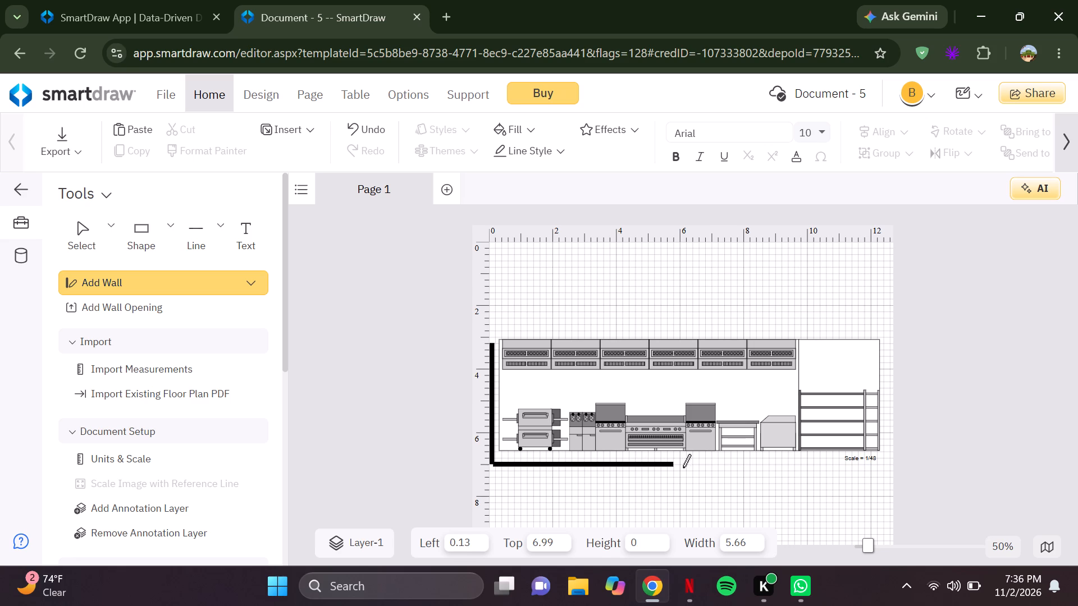
left_click_drag(683, 467, 772, 470)
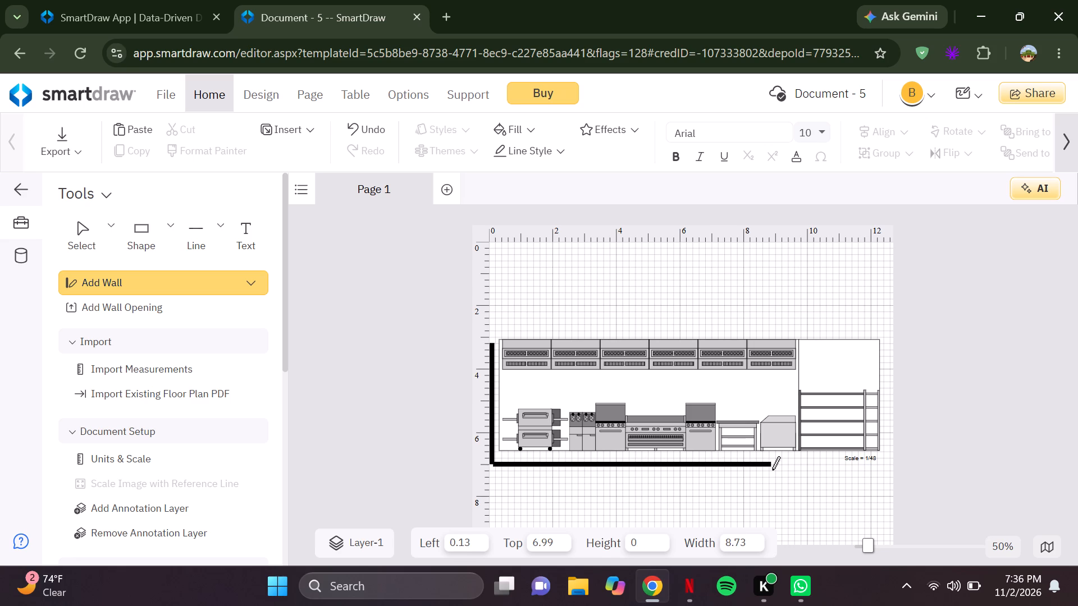
left_click_drag(772, 470, 870, 470)
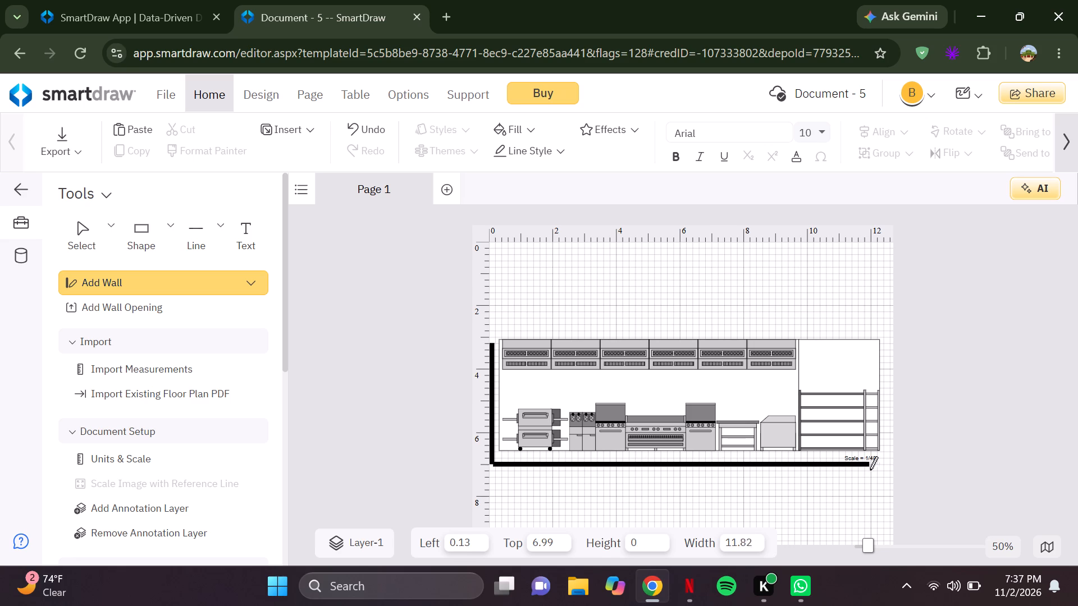
left_click_drag(870, 470, 889, 469)
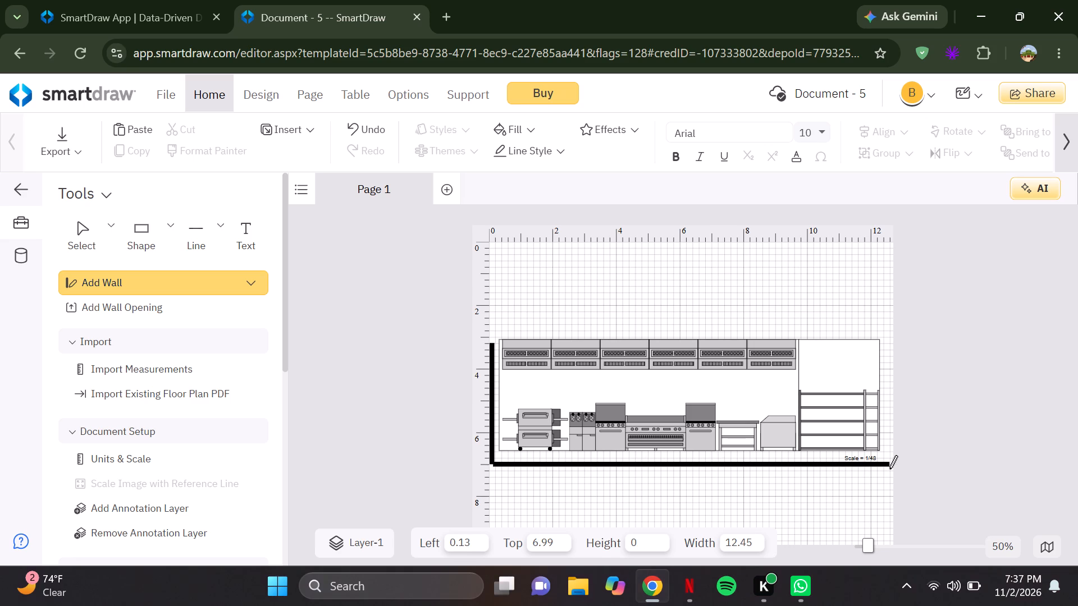
left_click_drag(889, 469, 889, 467)
left_click(889, 467)
Draw a vertical wall about 4.6 long up the elevation's right side, from the bottom wall's end to above the hoods.
left_click_drag(889, 467, 888, 457)
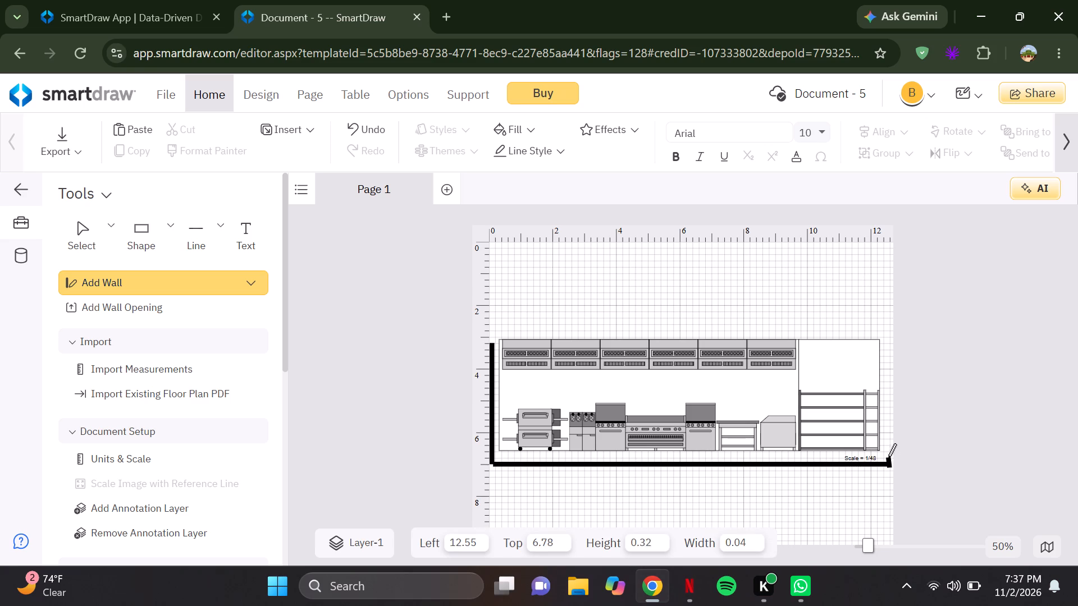
left_click_drag(888, 457, 885, 392)
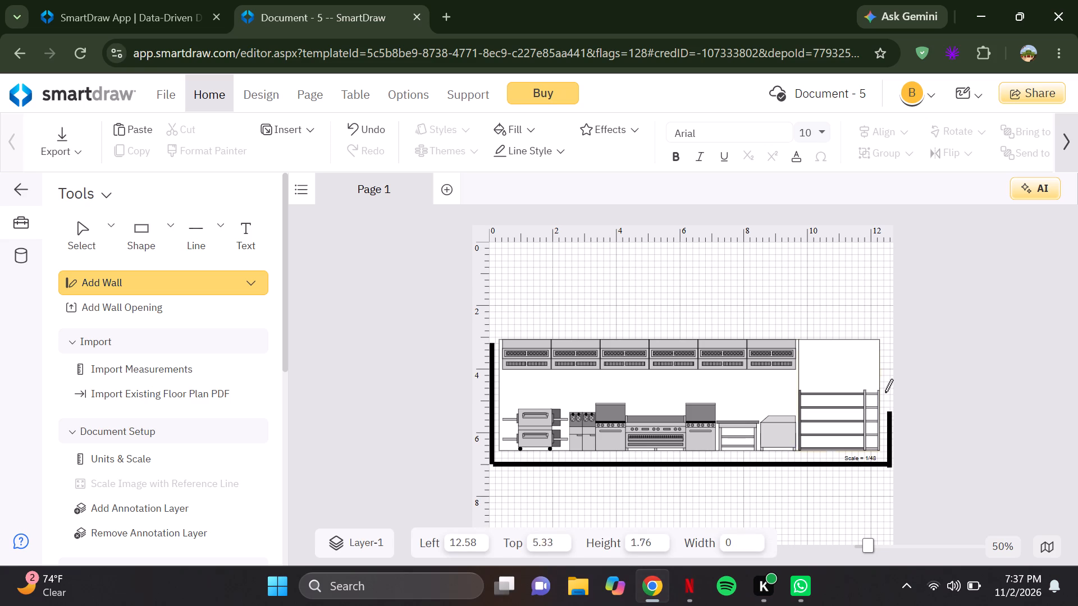
left_click_drag(885, 392, 888, 340)
left_click_drag(888, 340, 887, 327)
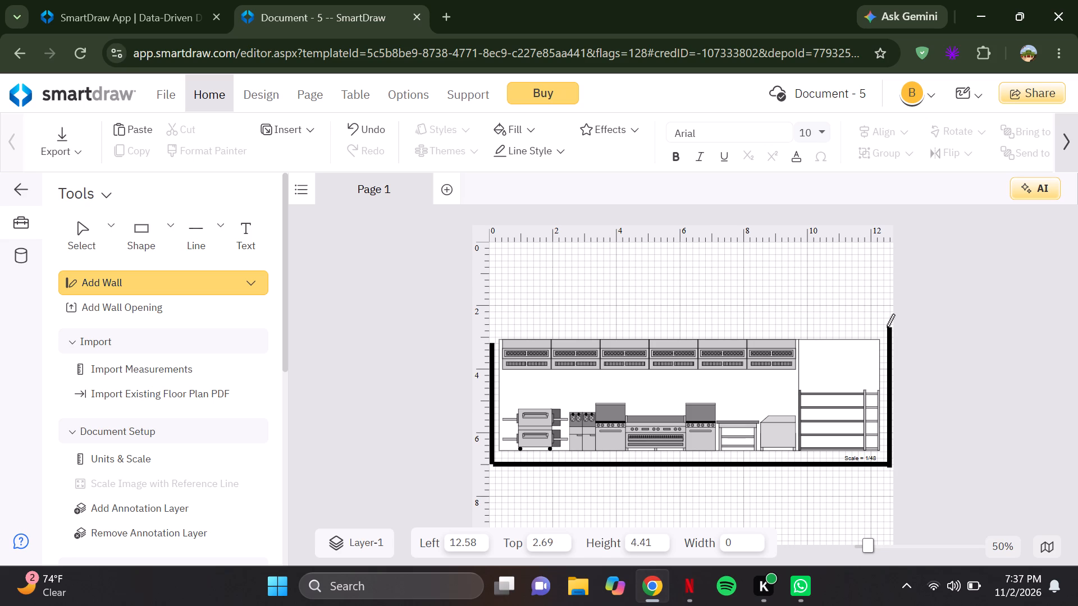
left_click_drag(887, 327, 878, 321)
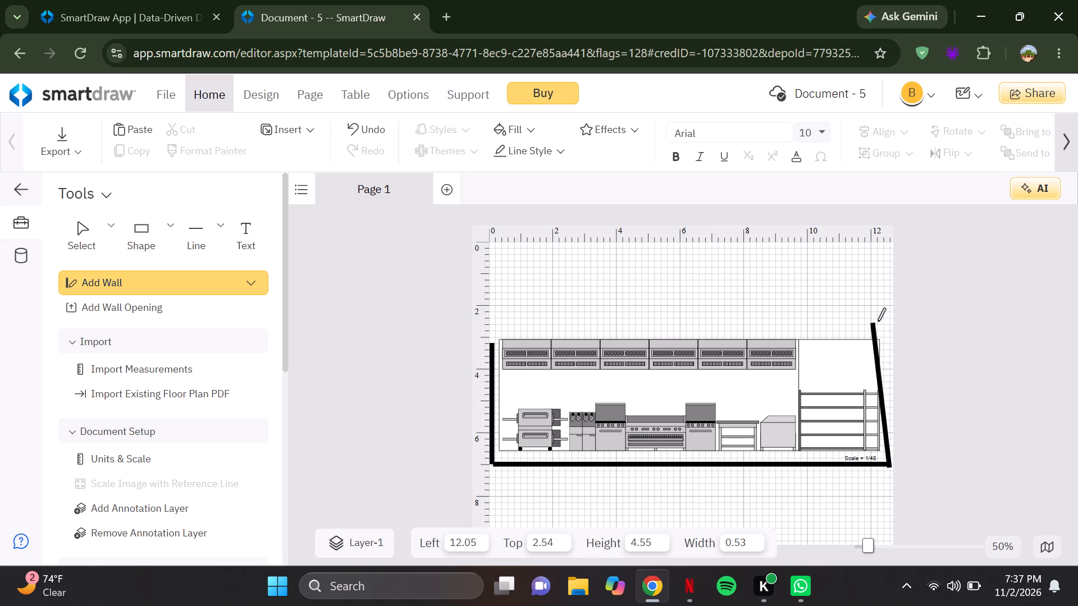
left_click_drag(878, 321, 888, 321)
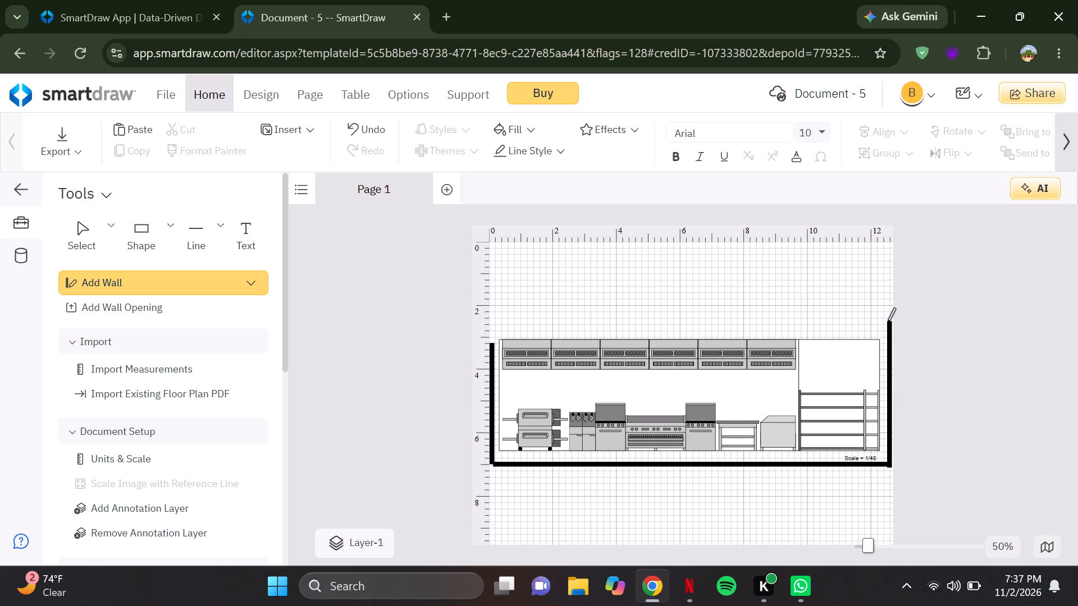
Draw a horizontal wall above the hoods from the right wall's upper end across to the left wall's line.
left_click_drag(888, 321, 842, 316)
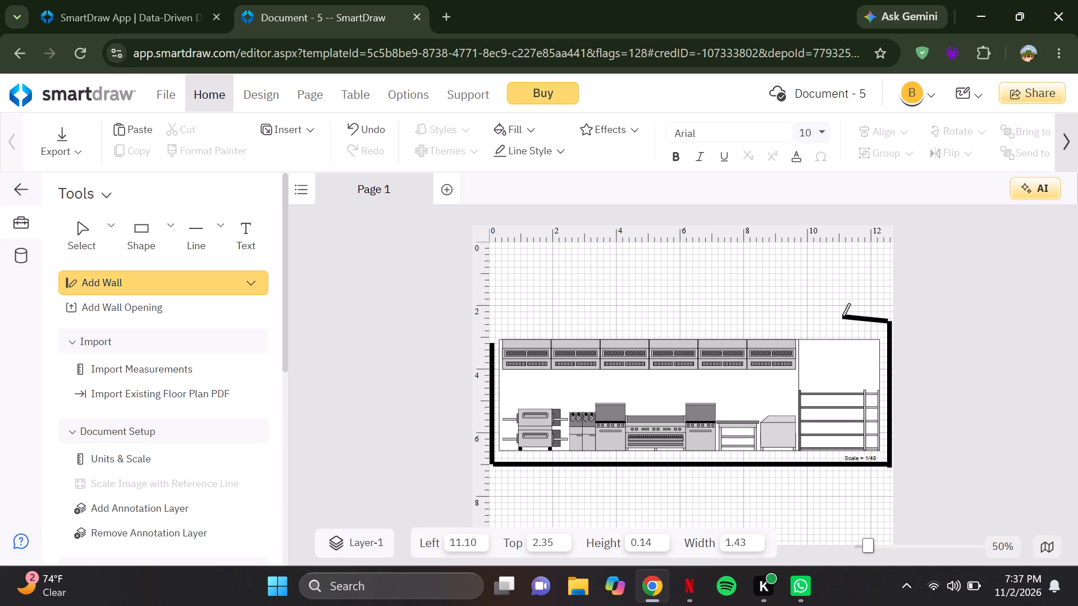
left_click_drag(842, 316, 745, 318)
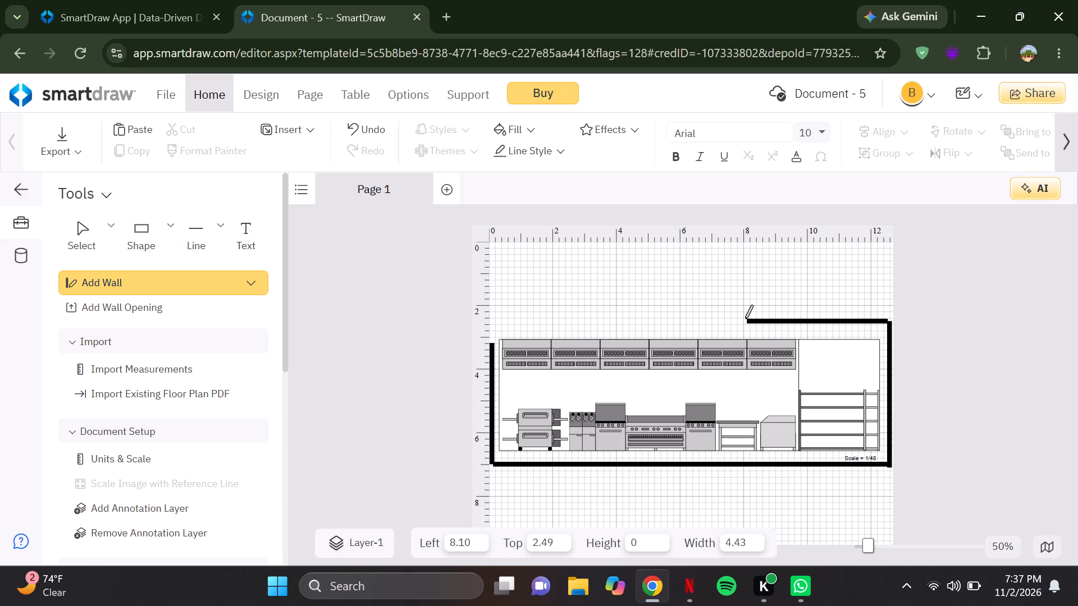
left_click_drag(745, 318, 607, 311)
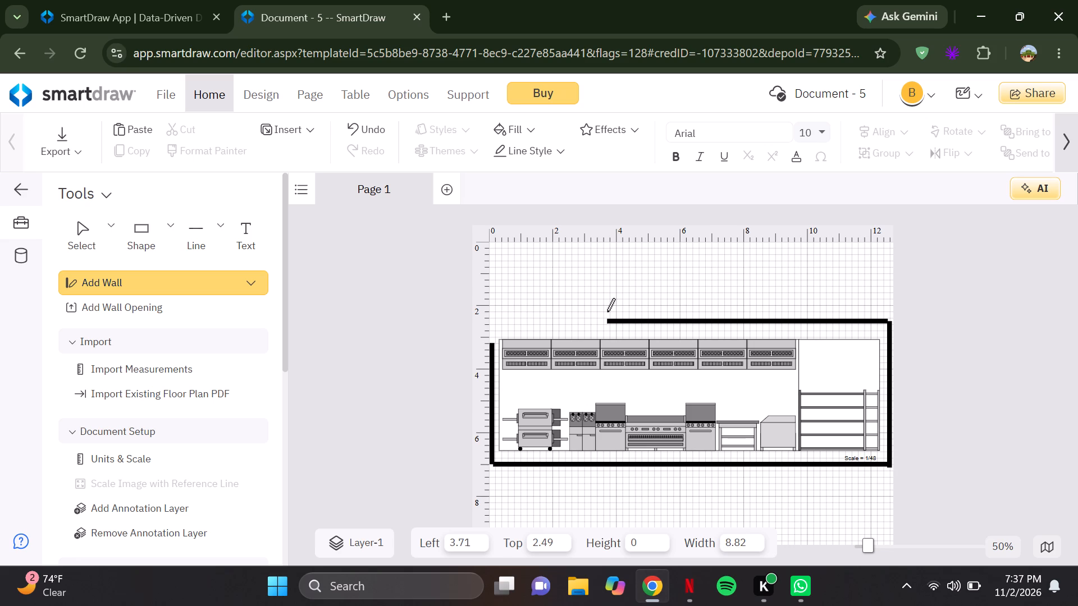
left_click_drag(607, 311, 502, 315)
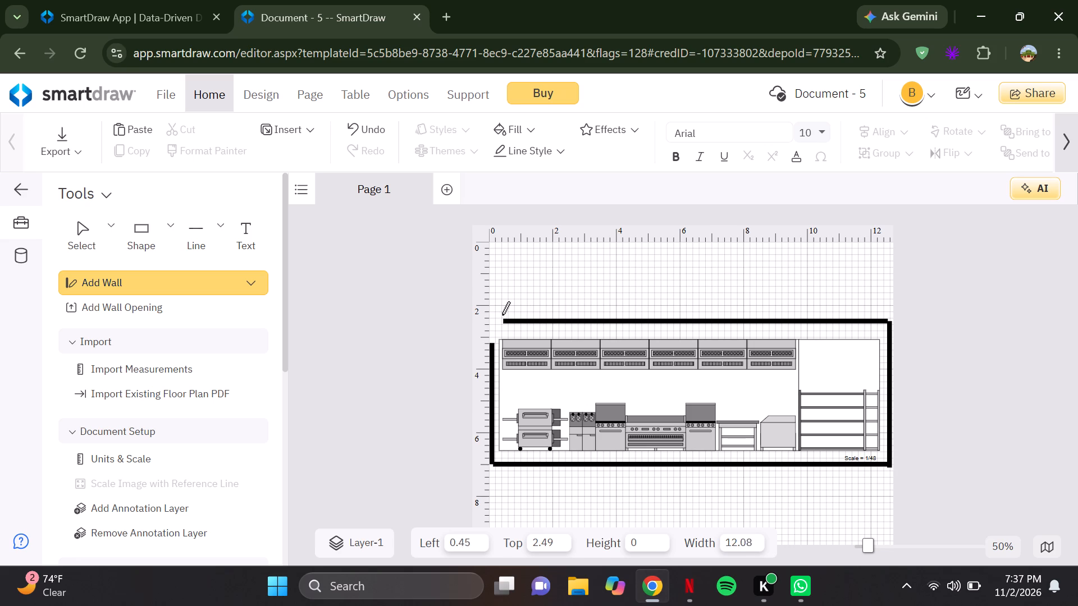
left_click_drag(502, 315, 491, 316)
left_click(491, 316)
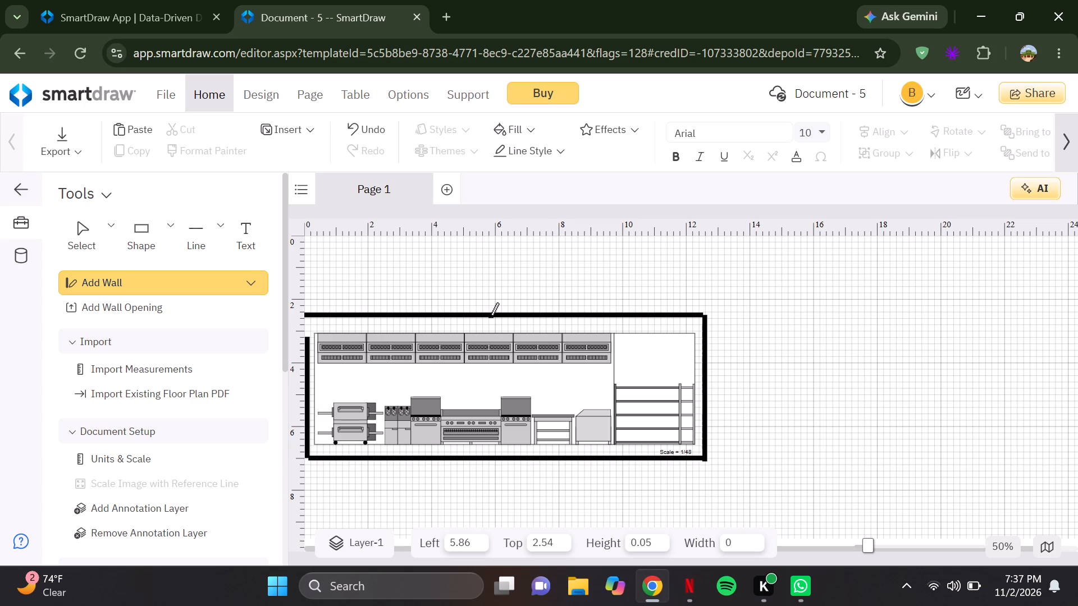
left_click(474, 313)
left_click(474, 313)
left_click(500, 309)
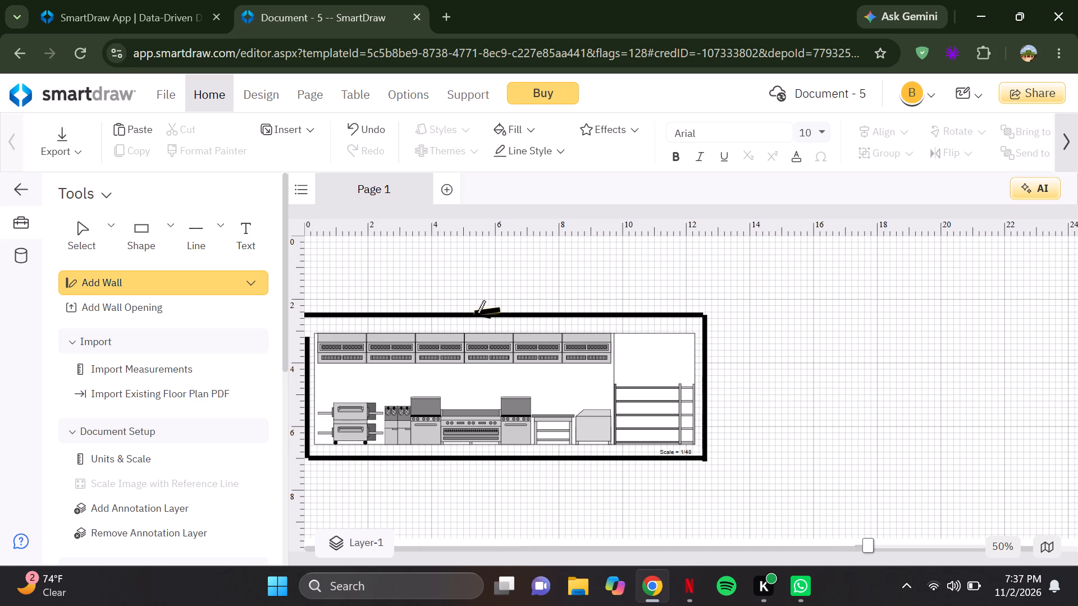
Close the gap at the upper-left corner with a short wall about 0.9 long joining the top and left walls.
scroll(440, 295, "right", 6)
left_click_drag(307, 316, 306, 341)
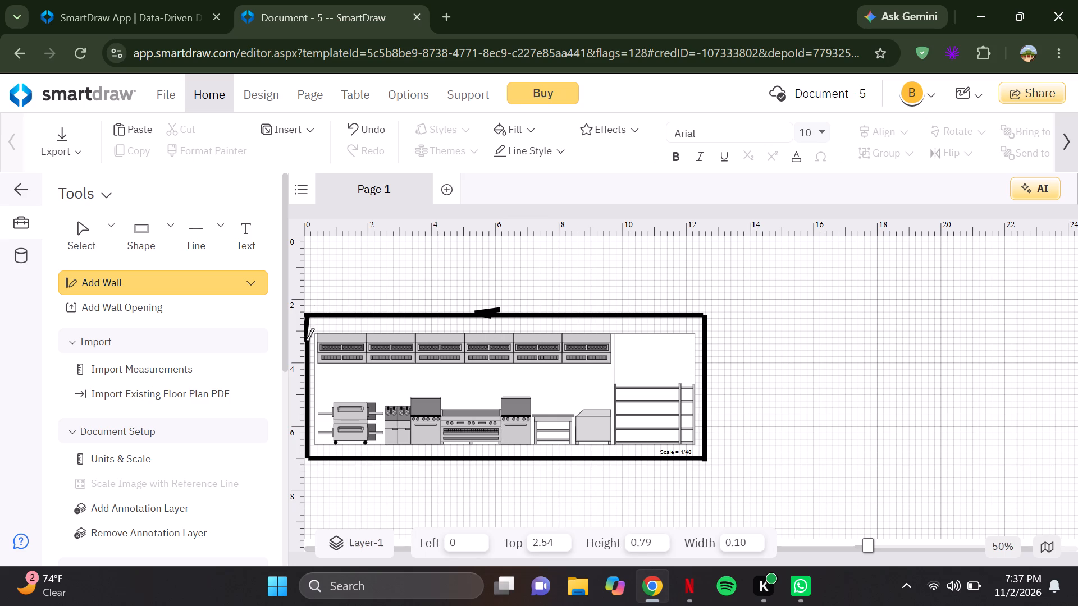
left_click_drag(306, 341, 307, 345)
left_click_drag(307, 345, 308, 345)
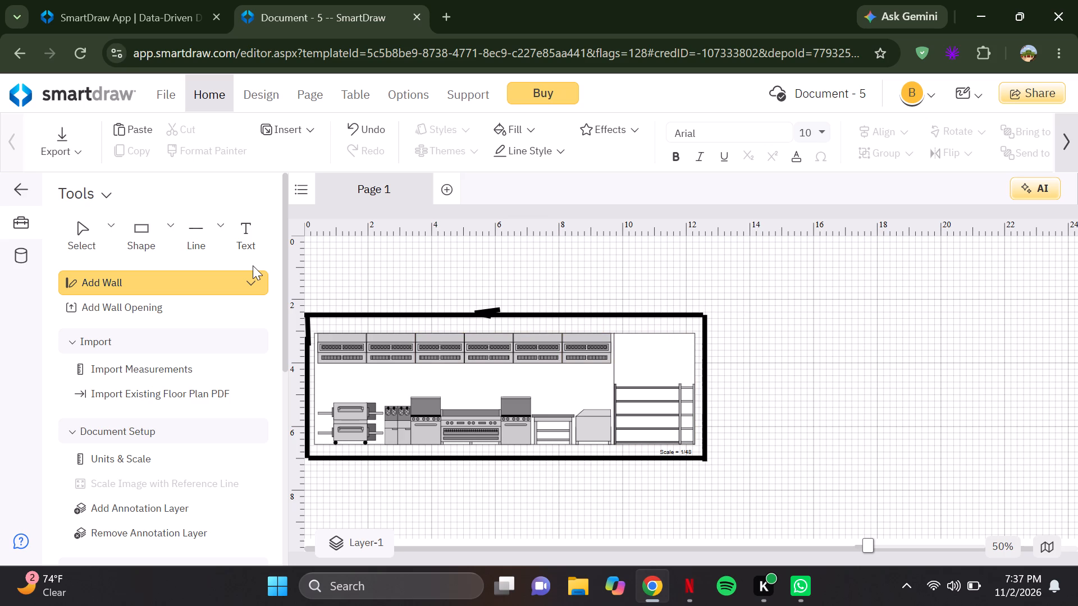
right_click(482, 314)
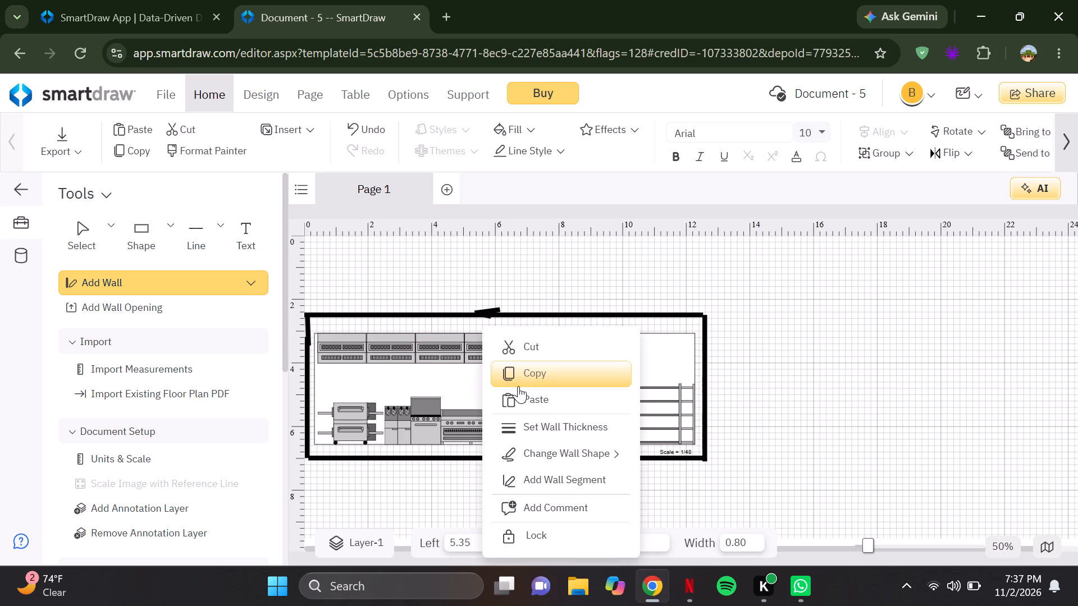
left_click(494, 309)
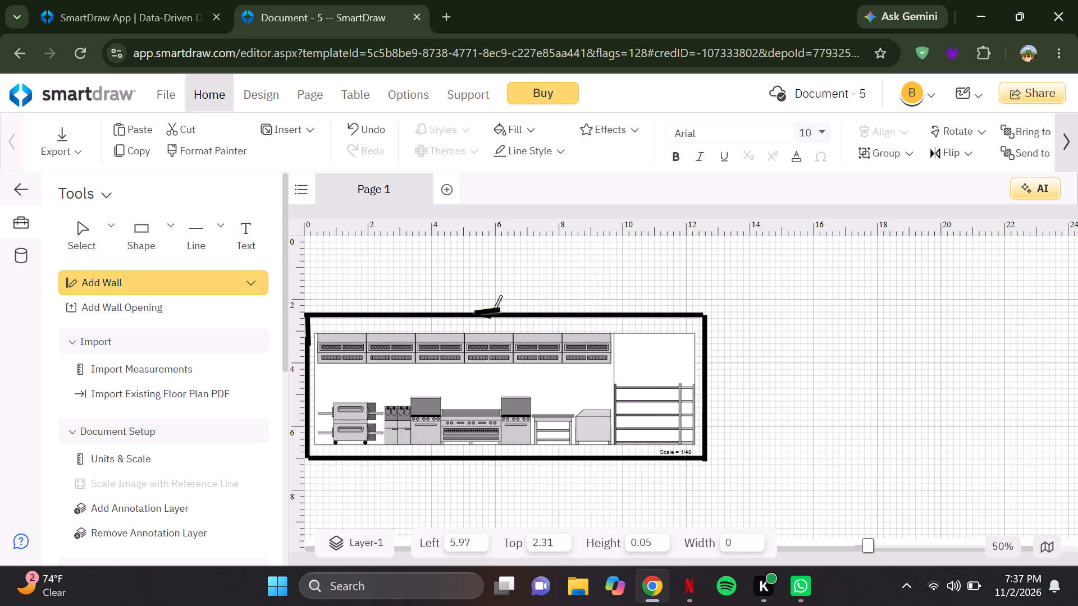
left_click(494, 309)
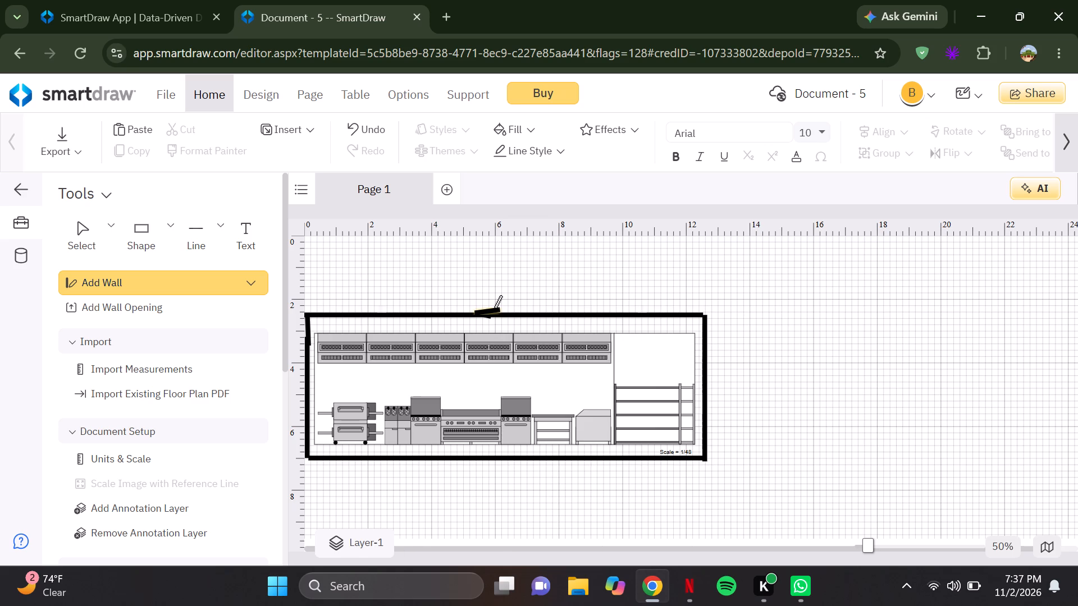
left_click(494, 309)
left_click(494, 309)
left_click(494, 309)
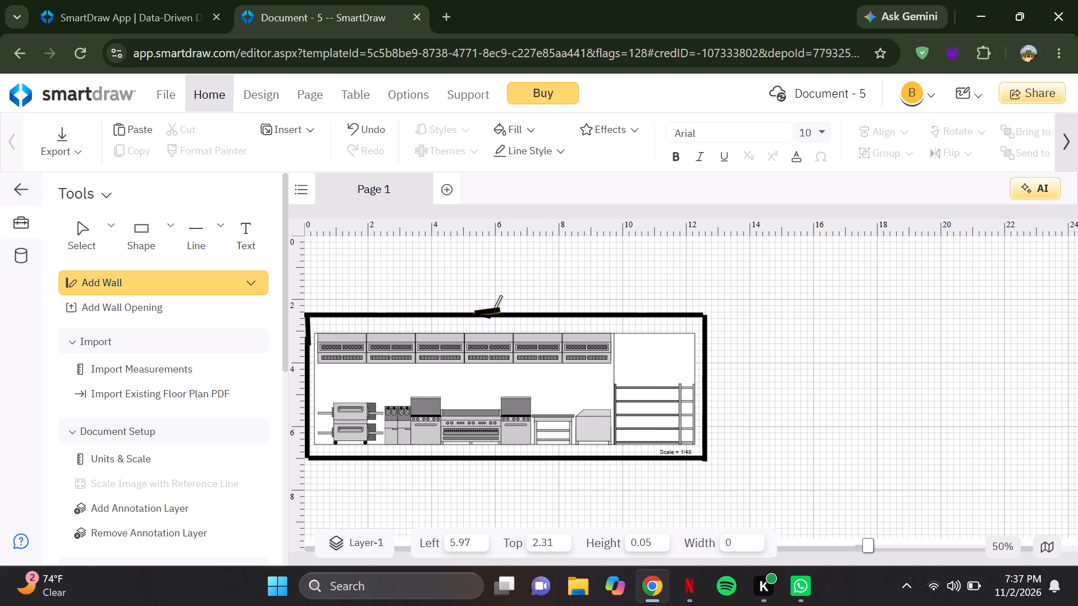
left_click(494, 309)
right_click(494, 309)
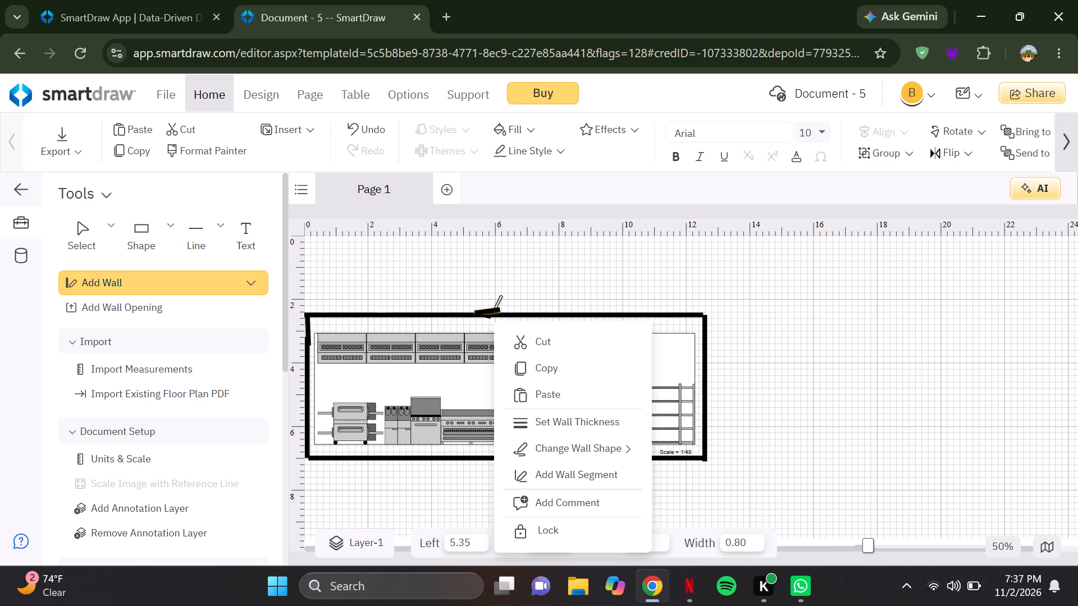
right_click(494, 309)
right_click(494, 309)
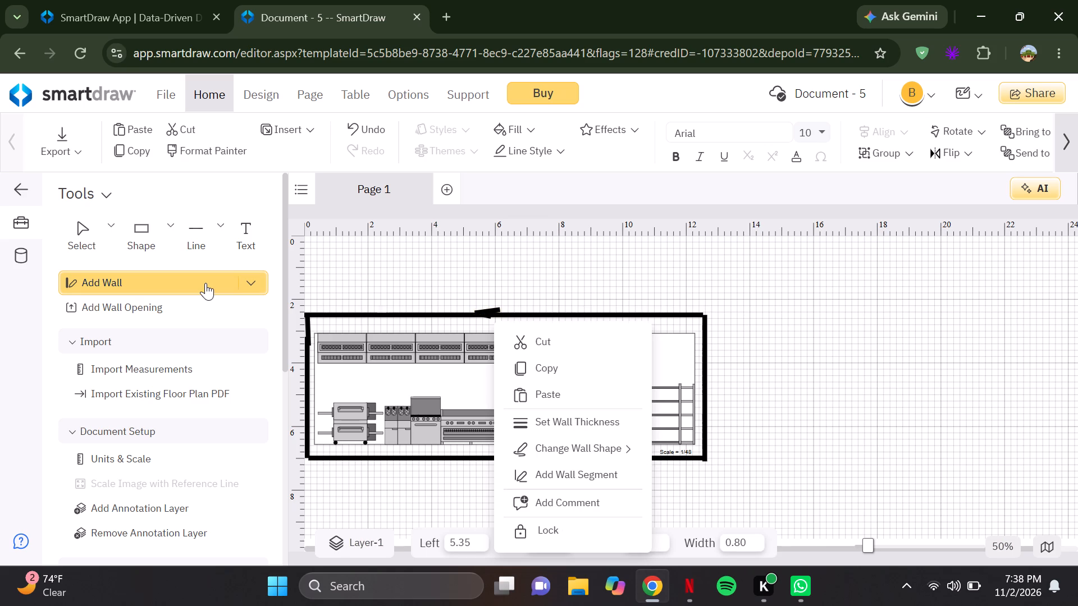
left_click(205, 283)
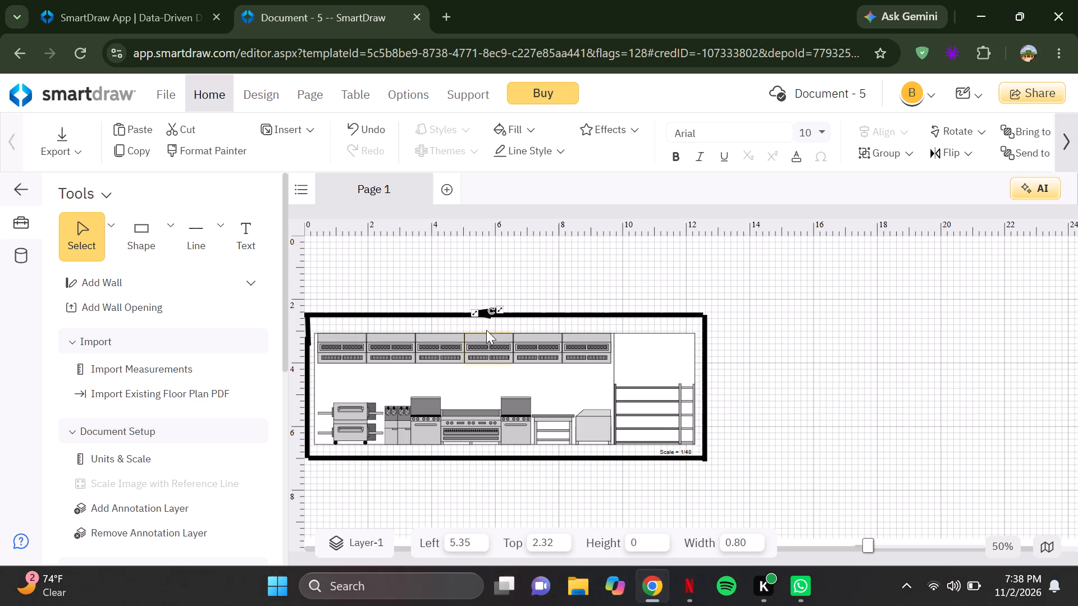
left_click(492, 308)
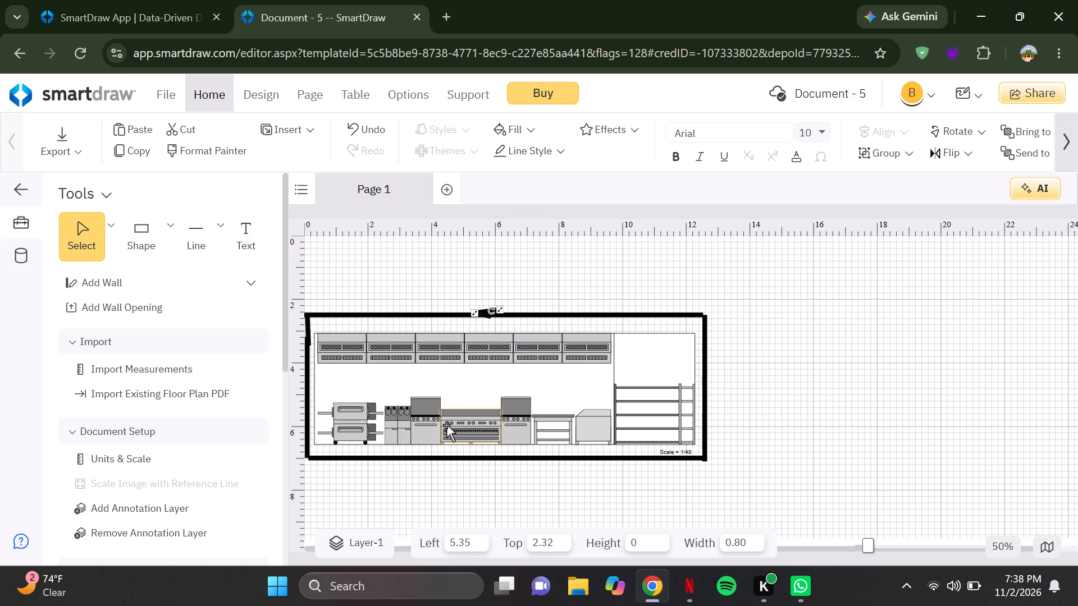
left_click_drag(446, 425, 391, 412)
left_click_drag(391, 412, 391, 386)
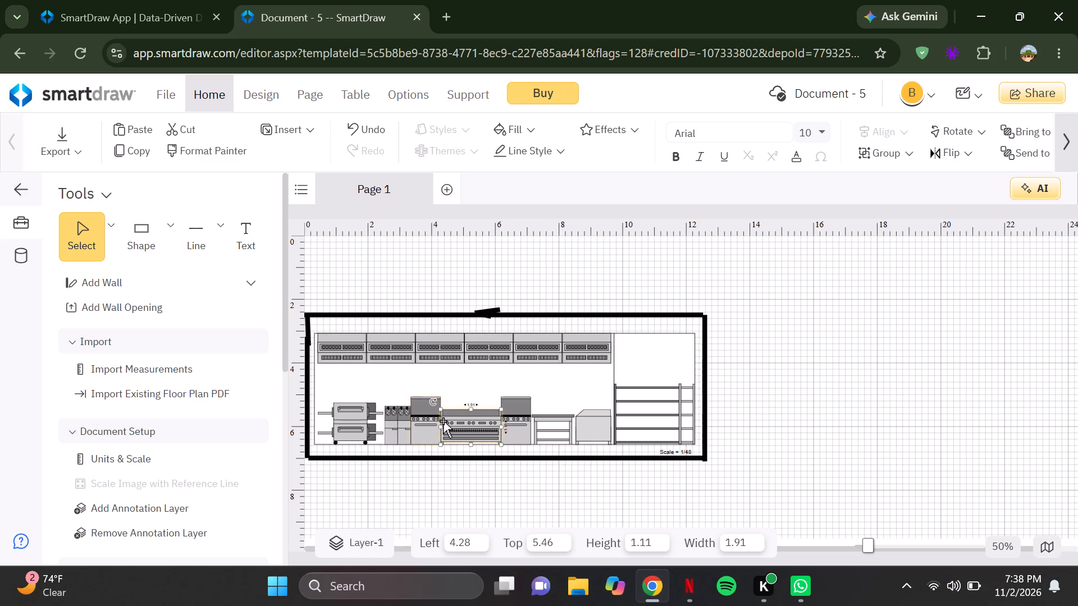
Move the tall-backed range beside the burner units out of the row to just above the double oven, about 1.35 left and 3.70 top.
left_click(429, 428)
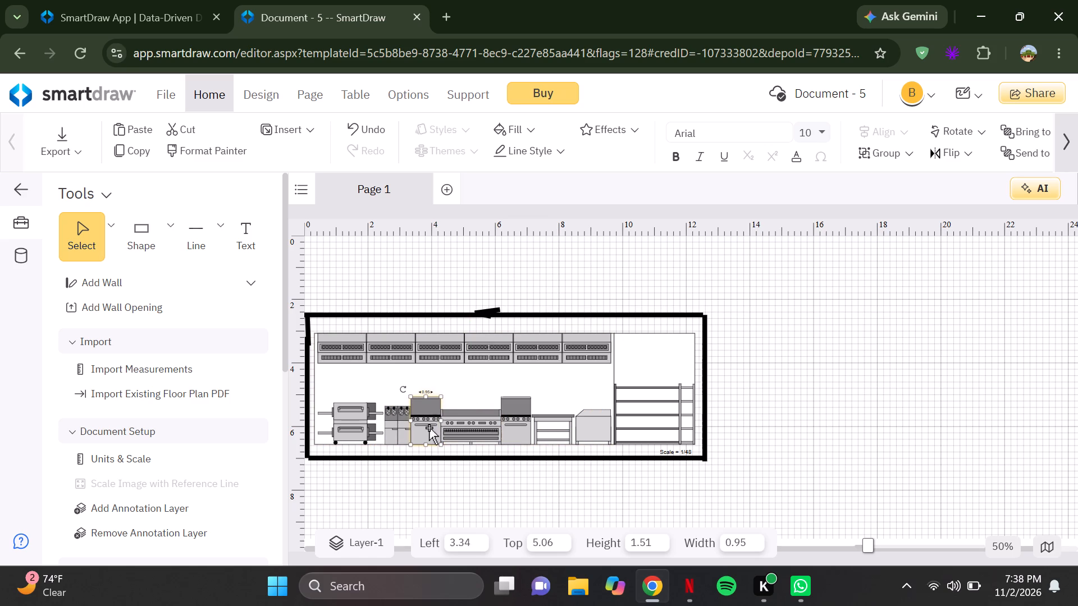
left_click_drag(429, 428, 428, 407)
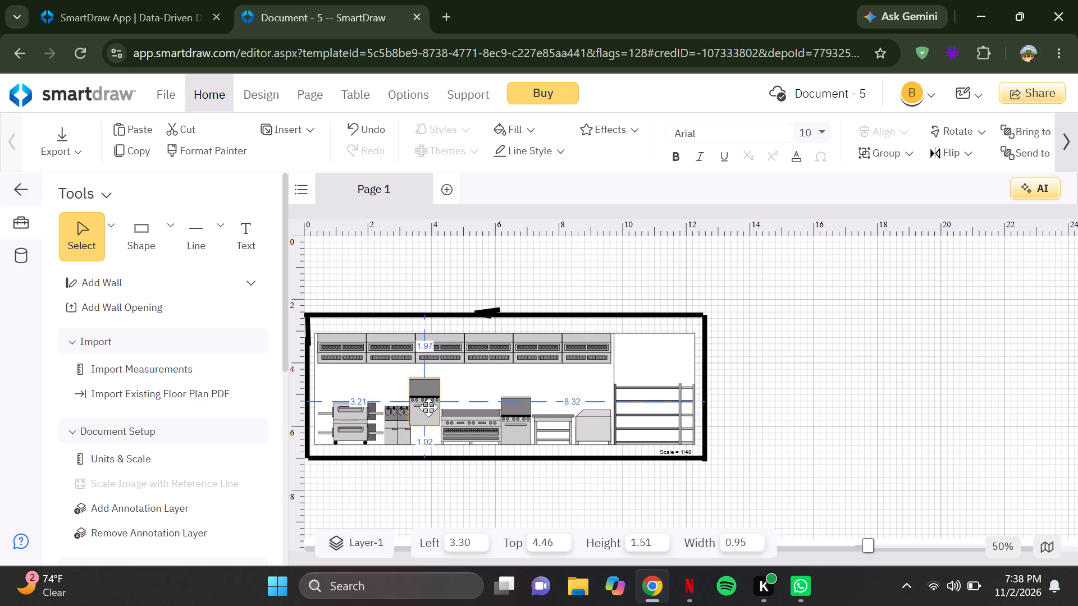
left_click_drag(428, 407, 431, 423)
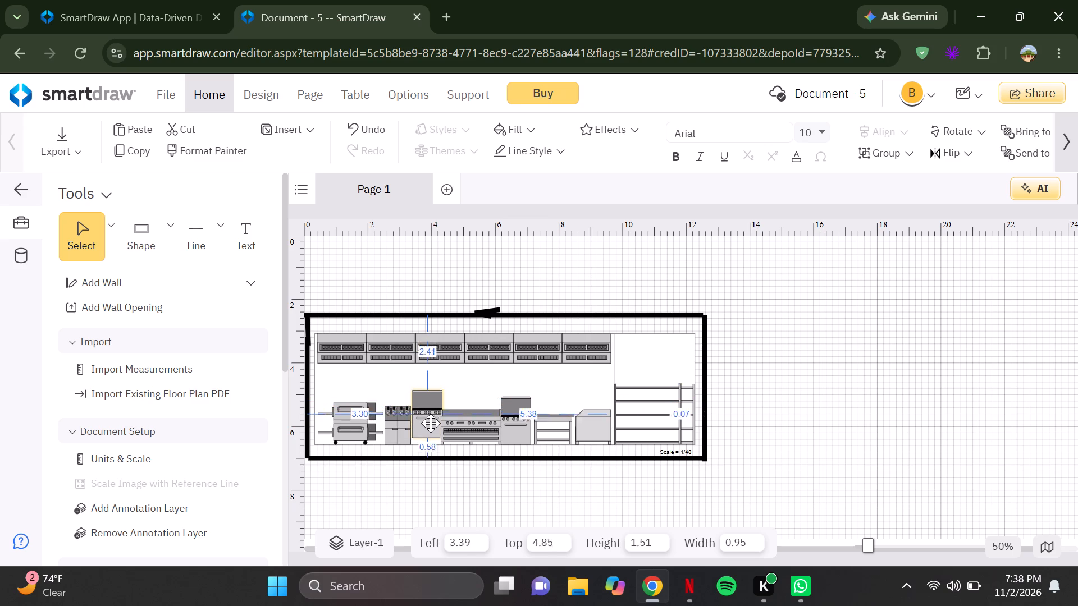
left_click_drag(431, 423, 428, 398)
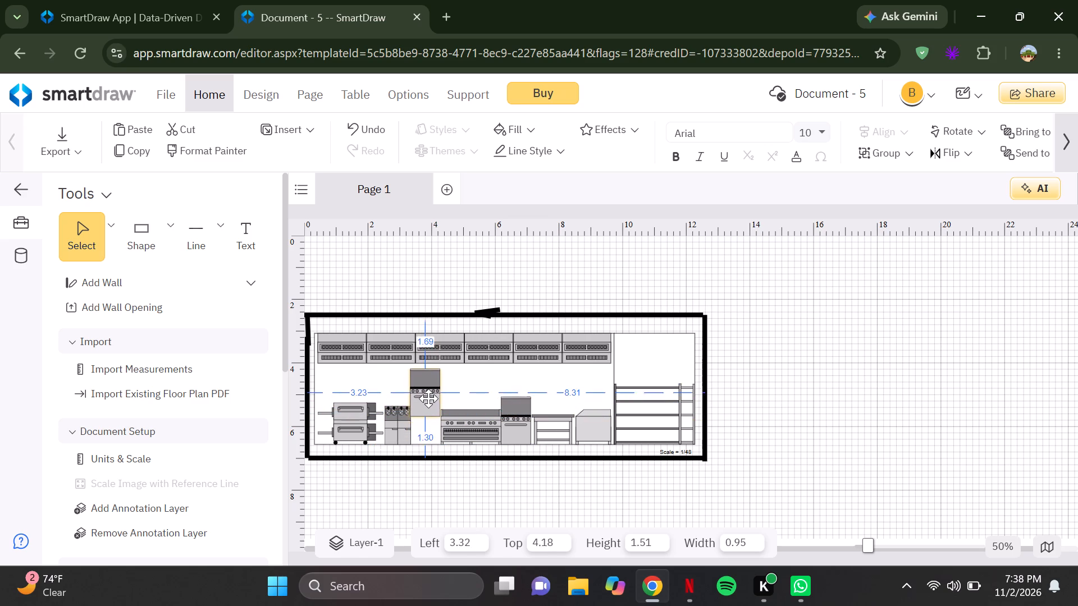
left_click_drag(428, 398, 372, 395)
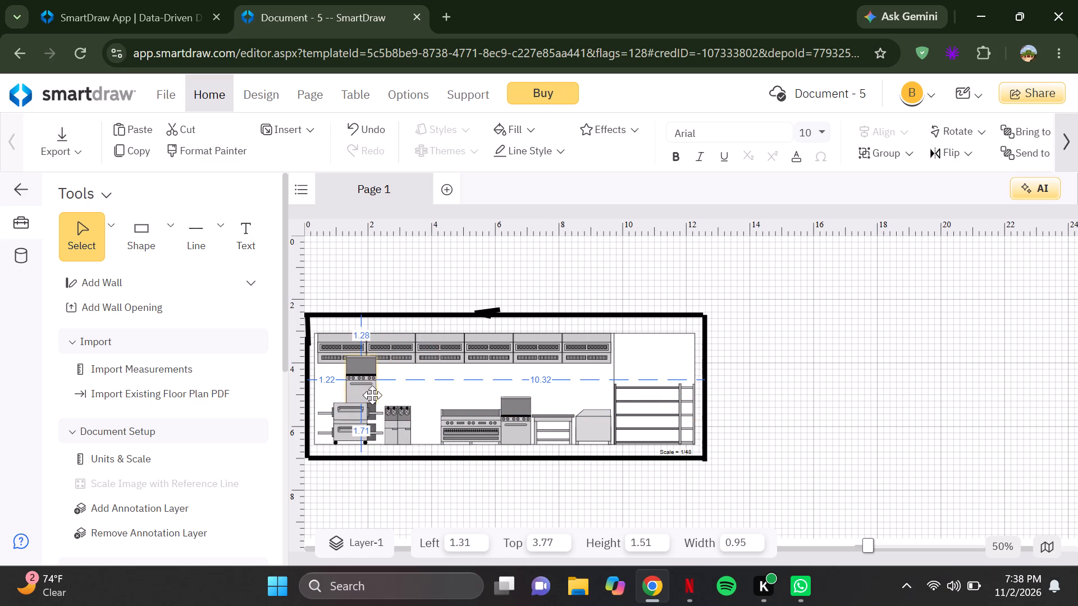
left_click_drag(372, 395, 366, 384)
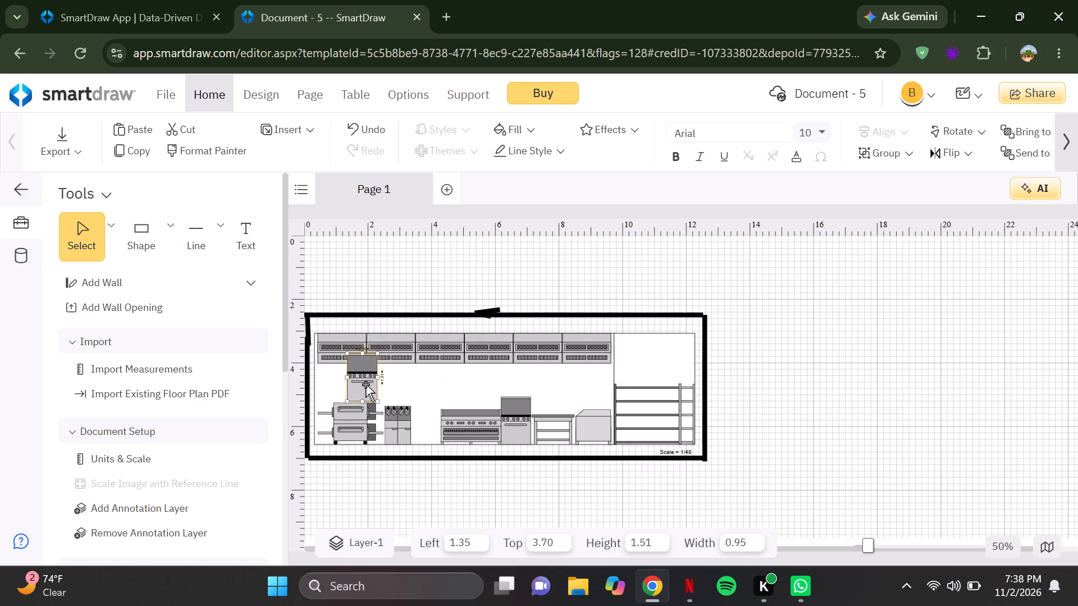
Move the two narrow burner units along the floor line against the wide range, at about 3.86 and 3.49 left.
left_click_drag(392, 414, 403, 414)
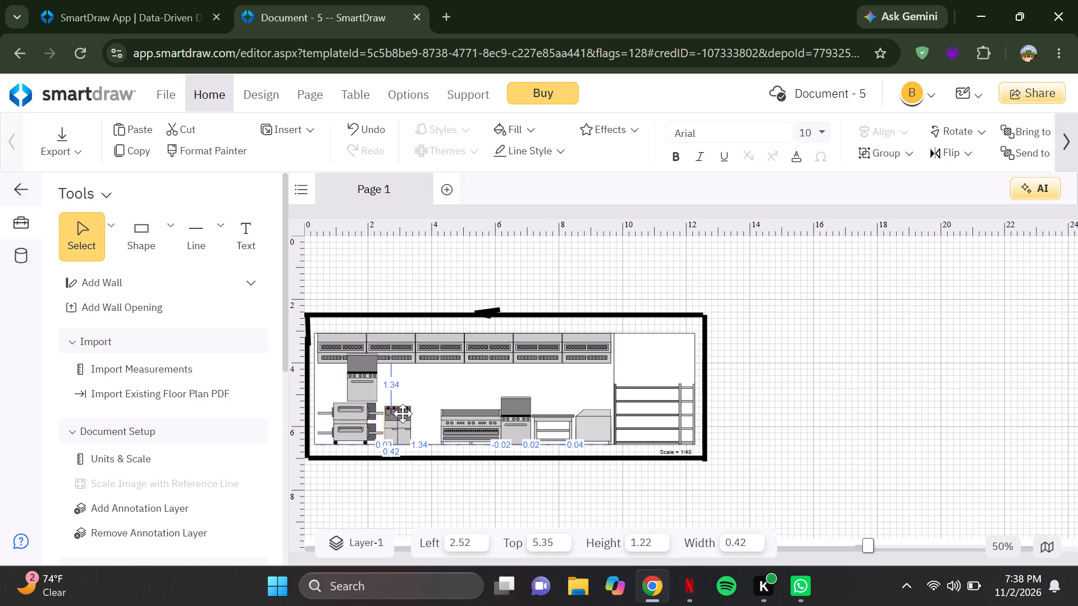
left_click_drag(403, 414, 435, 414)
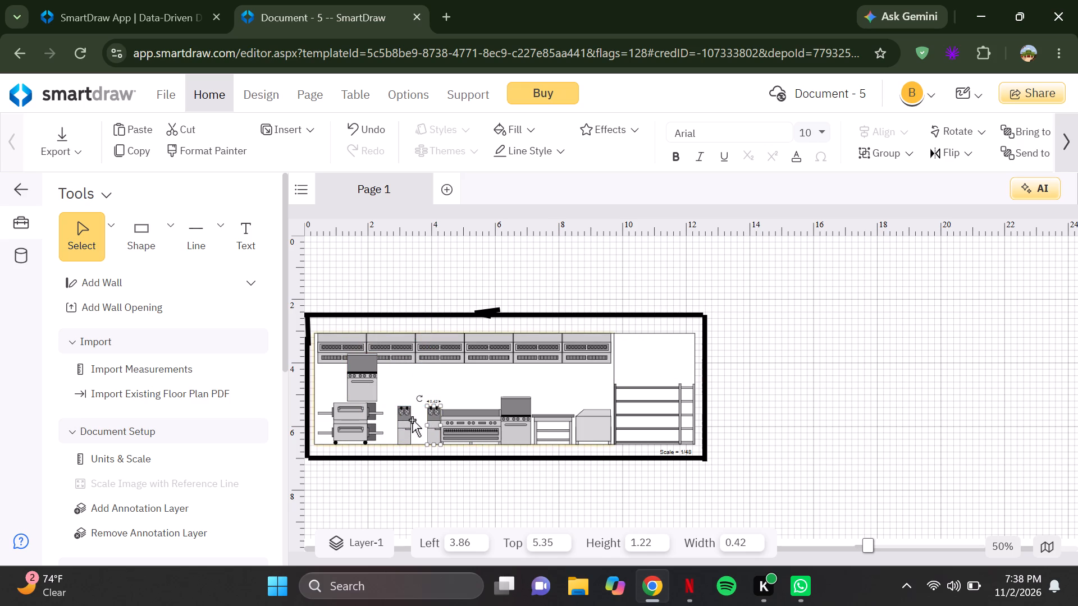
left_click_drag(405, 420, 419, 421)
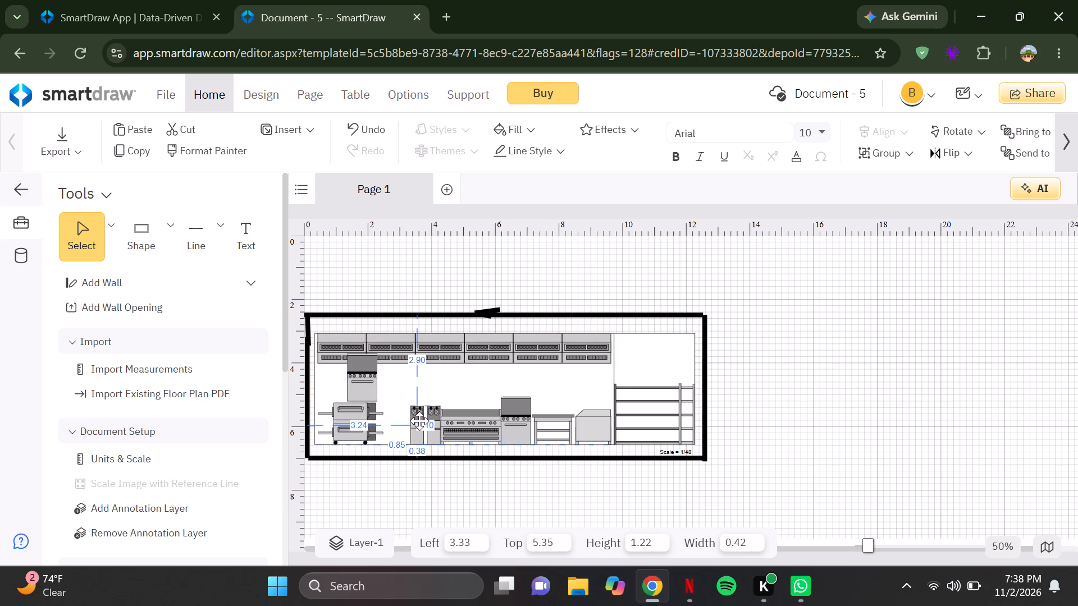
left_click_drag(419, 421, 422, 418)
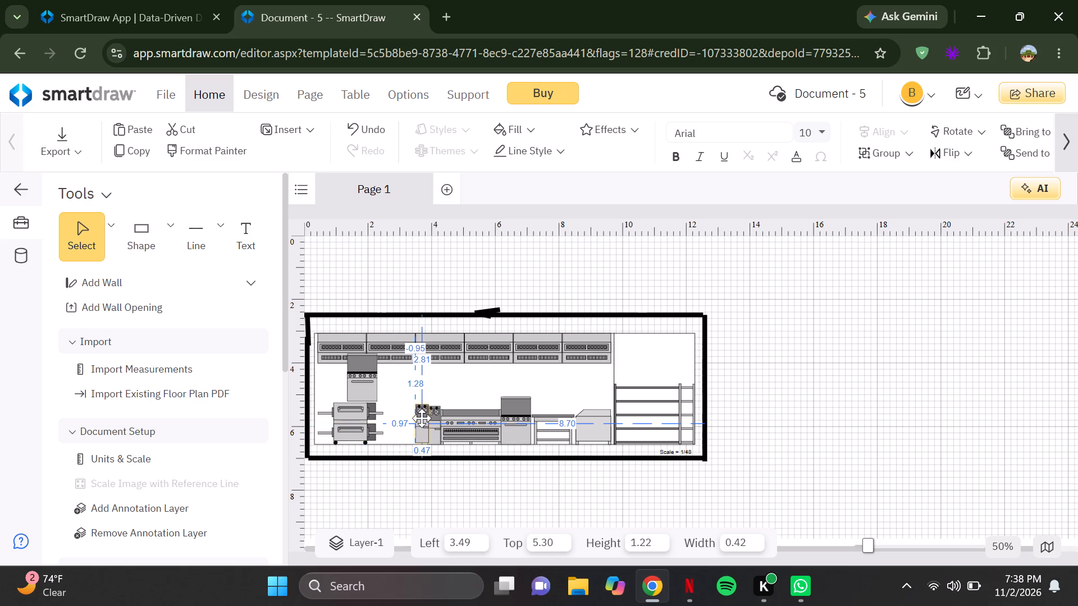
left_click_drag(422, 418, 422, 421)
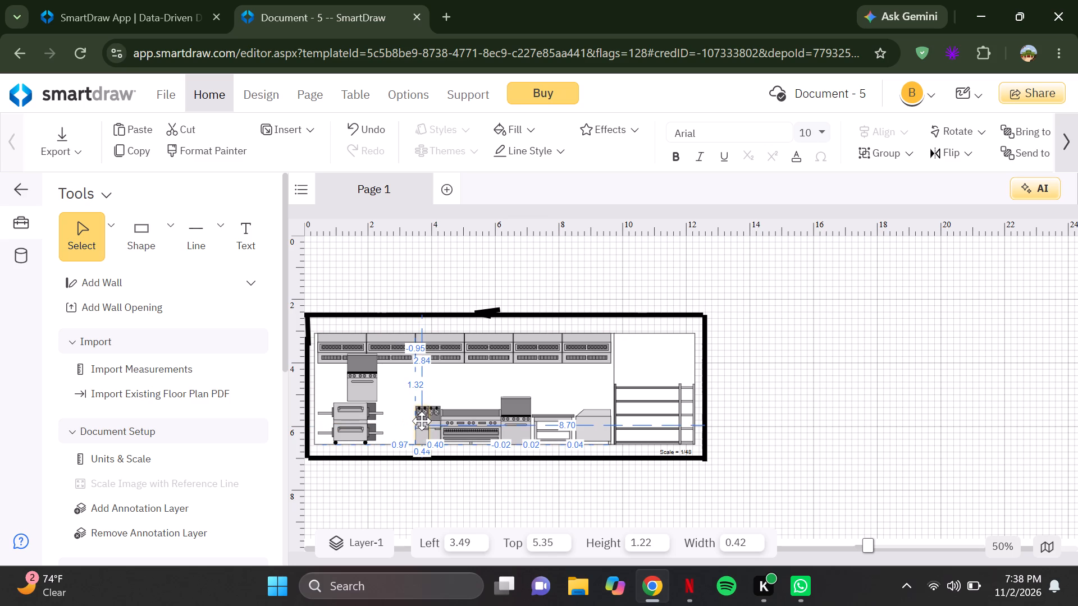
left_click_drag(422, 421, 422, 419)
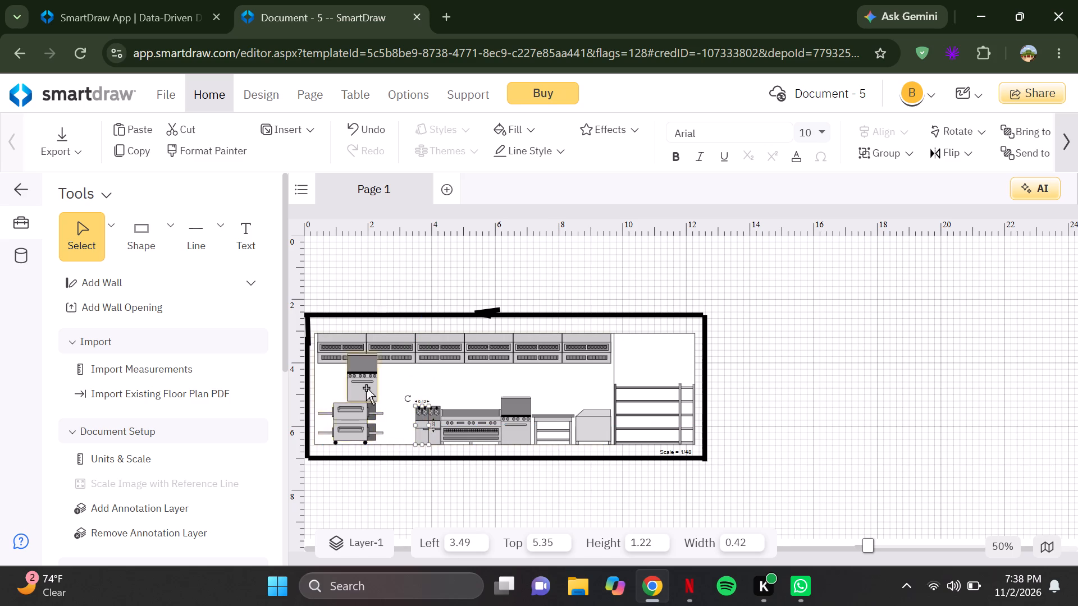
Place the tall-backed range on the floor line between the double oven and the burner units, about 2.42 left and 5.06 top.
left_click_drag(364, 379, 391, 389)
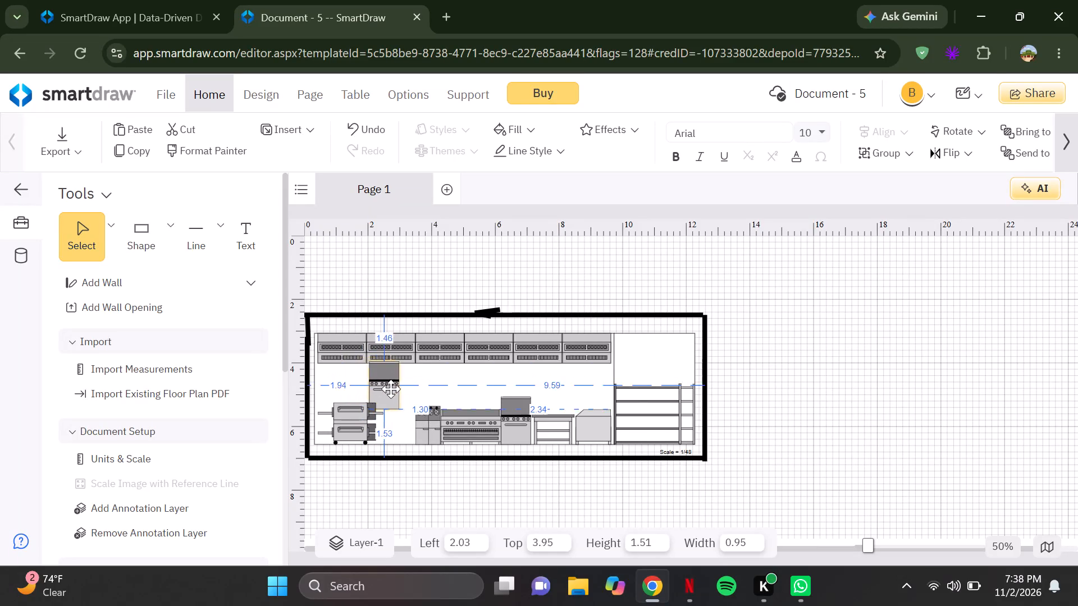
left_click_drag(391, 389, 401, 393)
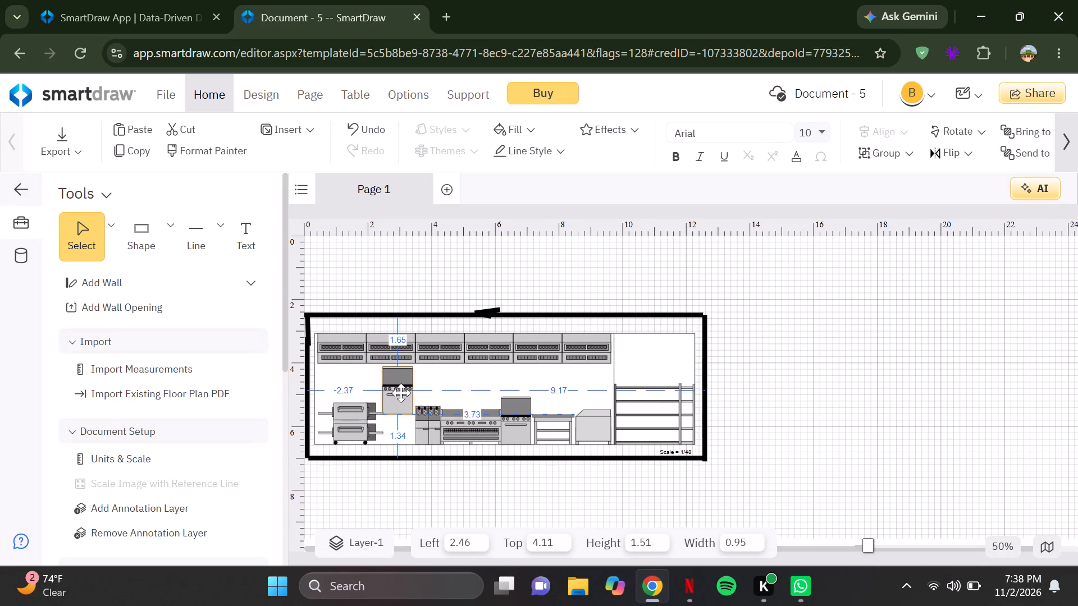
left_click_drag(401, 393, 400, 417)
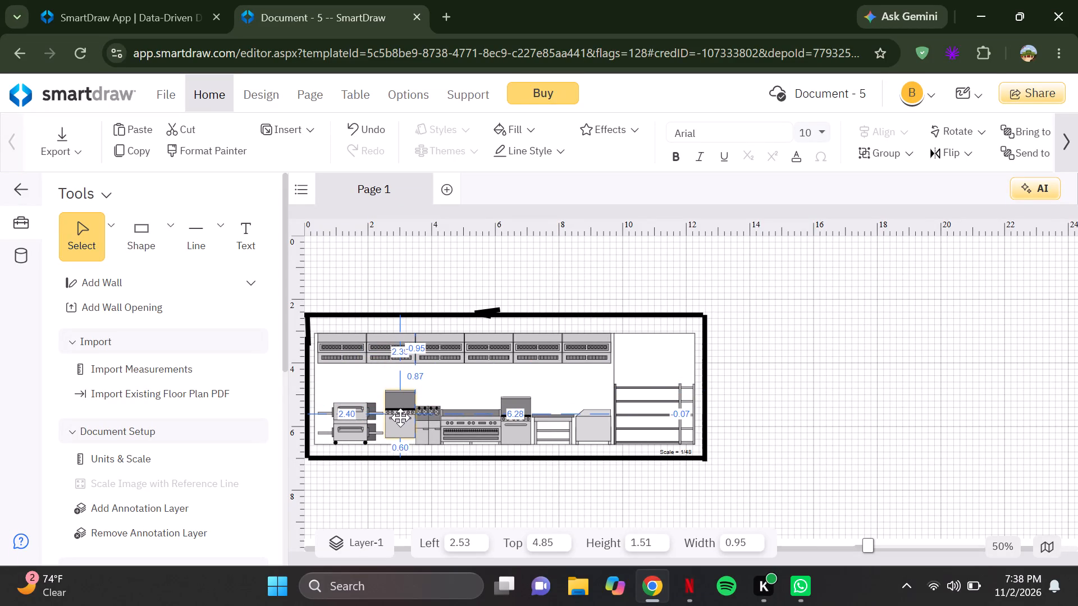
left_click_drag(400, 417, 399, 421)
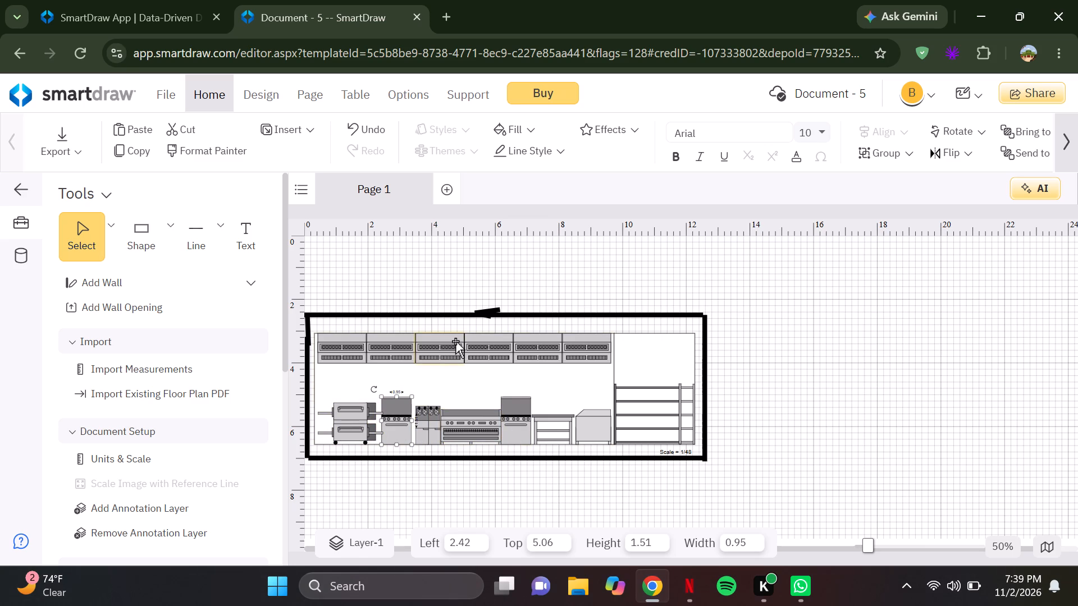
Swap the second and third overhead hoods, placing them at about 3.49 and 1.95 left, both at 3.06 top.
left_click_drag(455, 341, 395, 351)
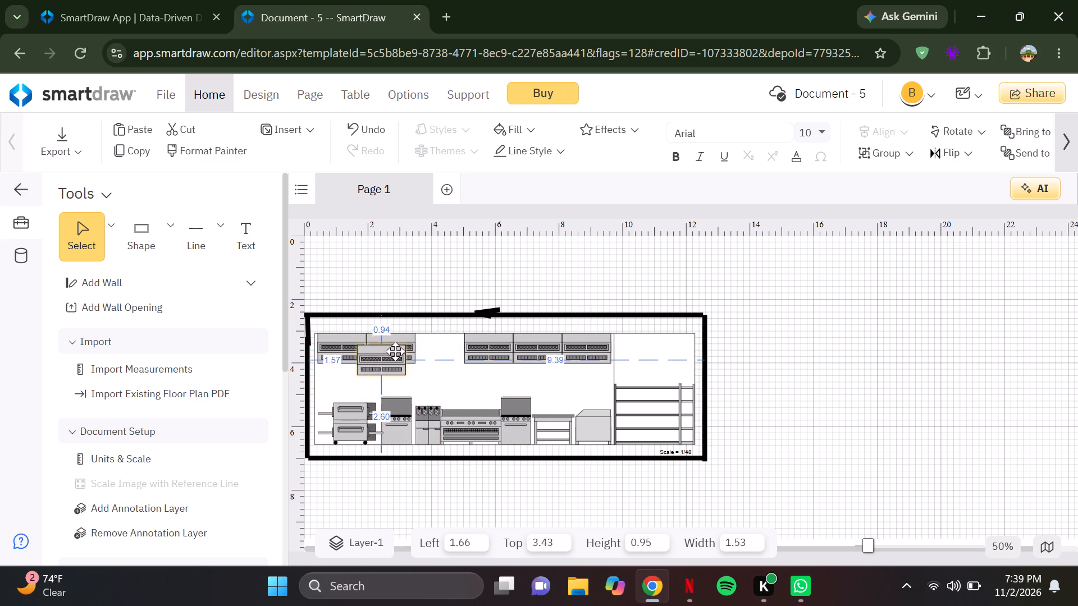
left_click_drag(395, 351, 392, 374)
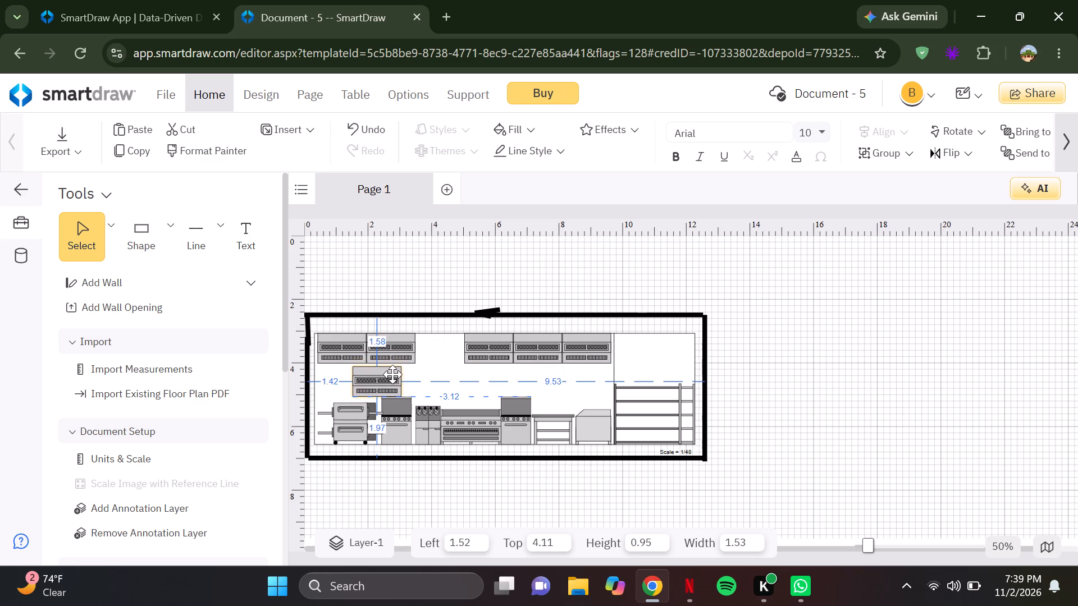
left_click_drag(392, 374, 392, 382)
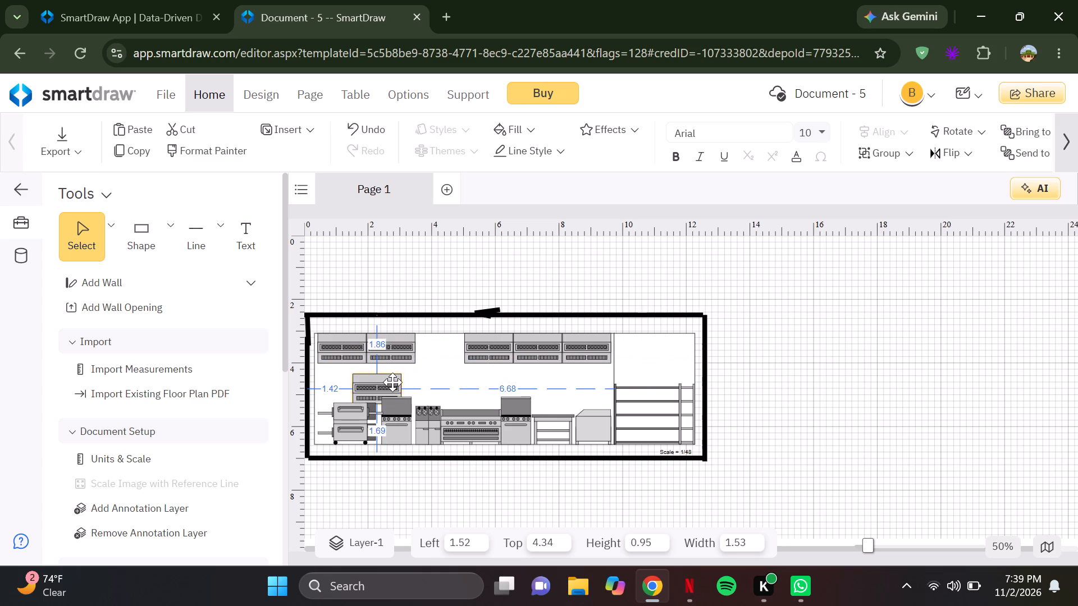
left_click_drag(392, 382, 391, 382)
left_click_drag(396, 346, 442, 346)
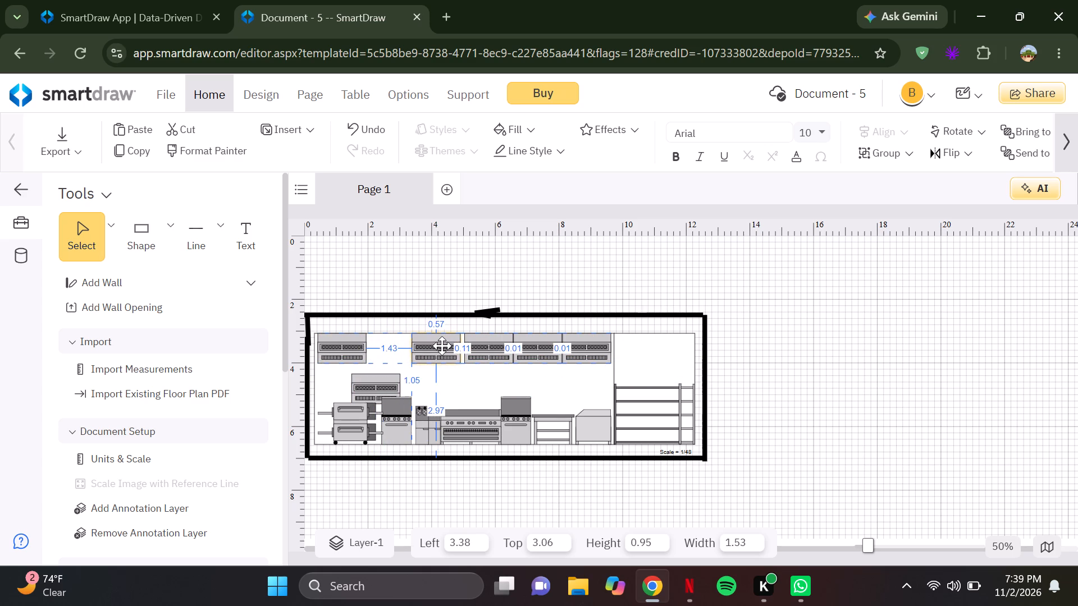
left_click_drag(442, 346, 447, 346)
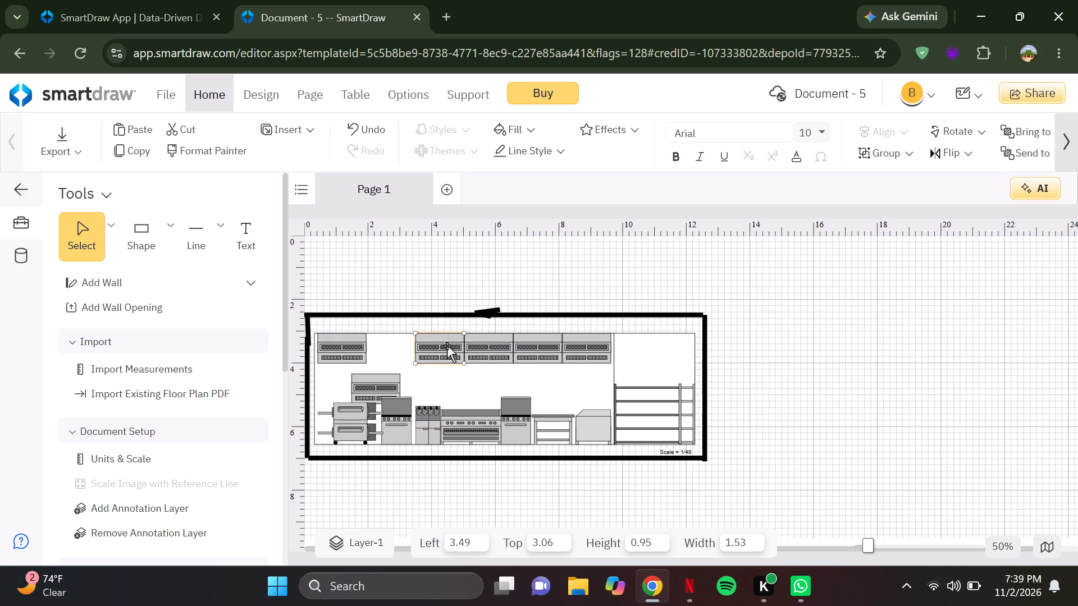
left_click_drag(387, 383, 398, 358)
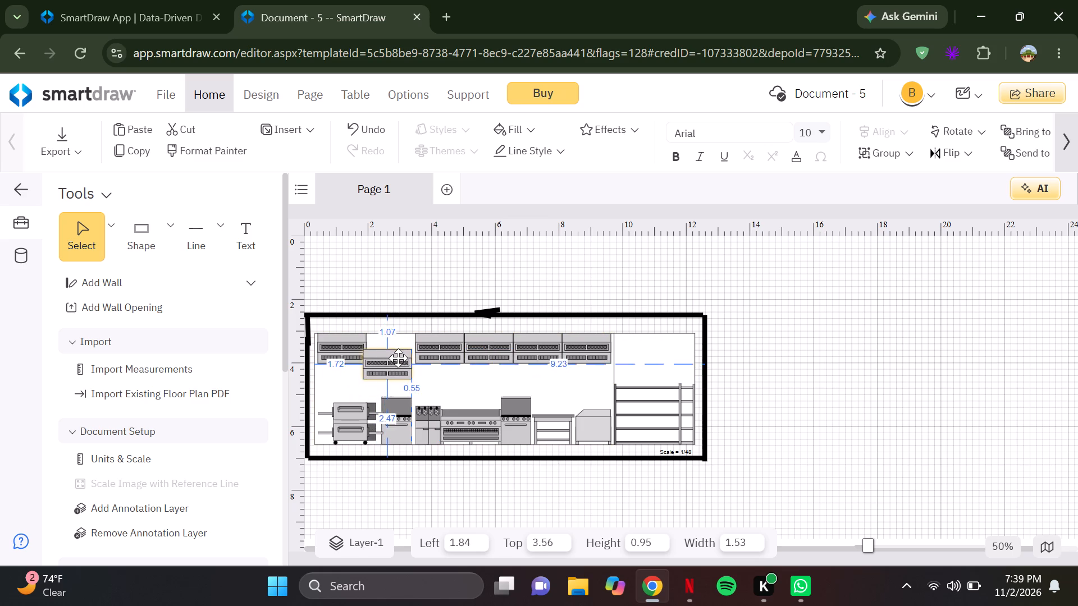
left_click_drag(398, 358, 405, 341)
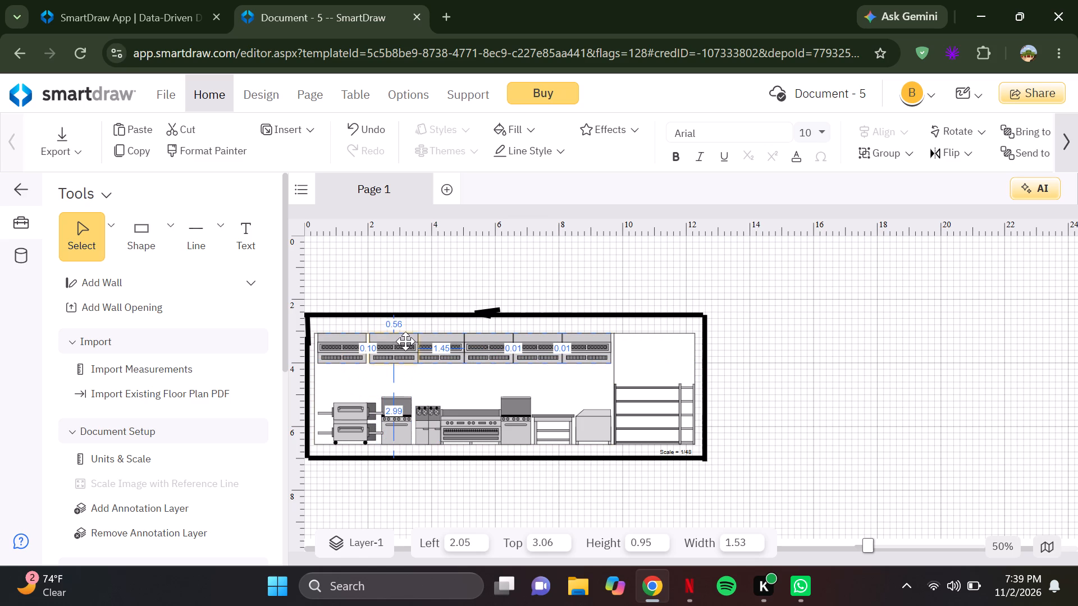
left_click_drag(405, 341, 404, 341)
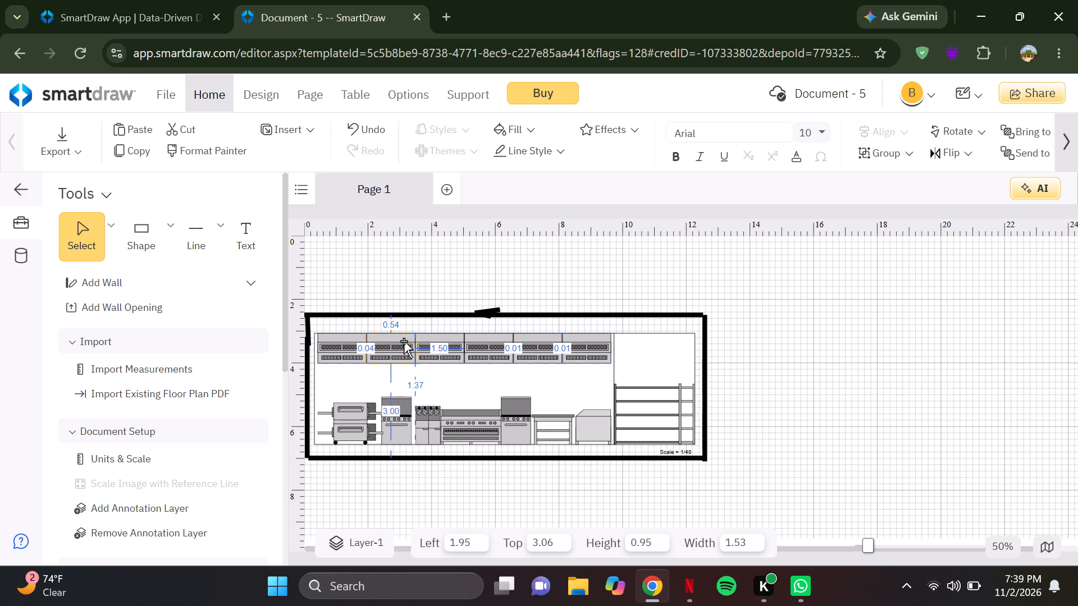
Add a rectangle about 1.91 wide and 0.95 high above the shelving unit, adjoining the last hood and aligned with the hood row.
left_click(652, 351)
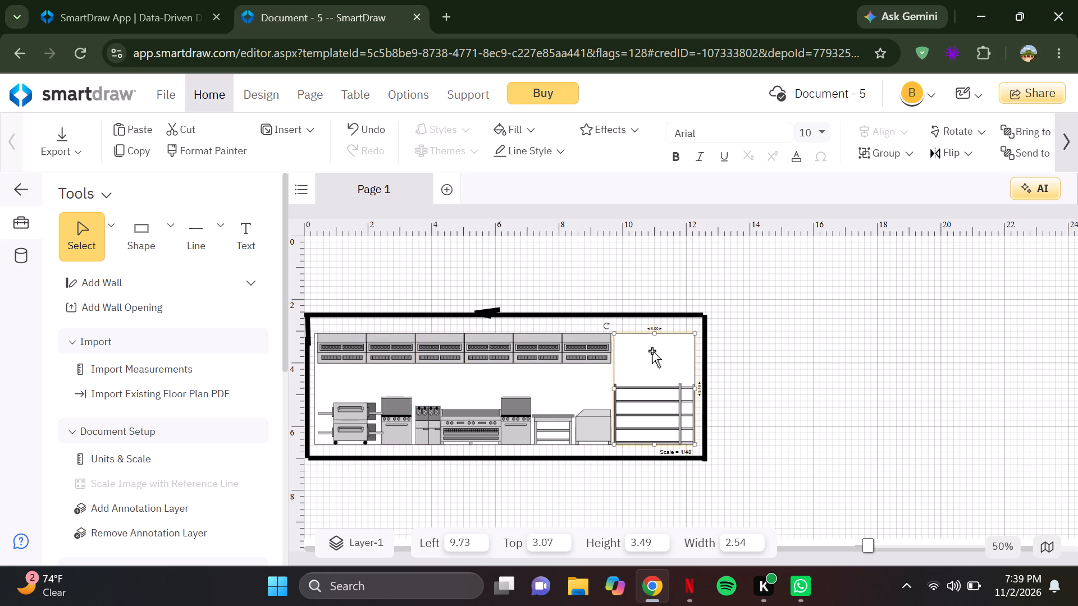
left_click(652, 351)
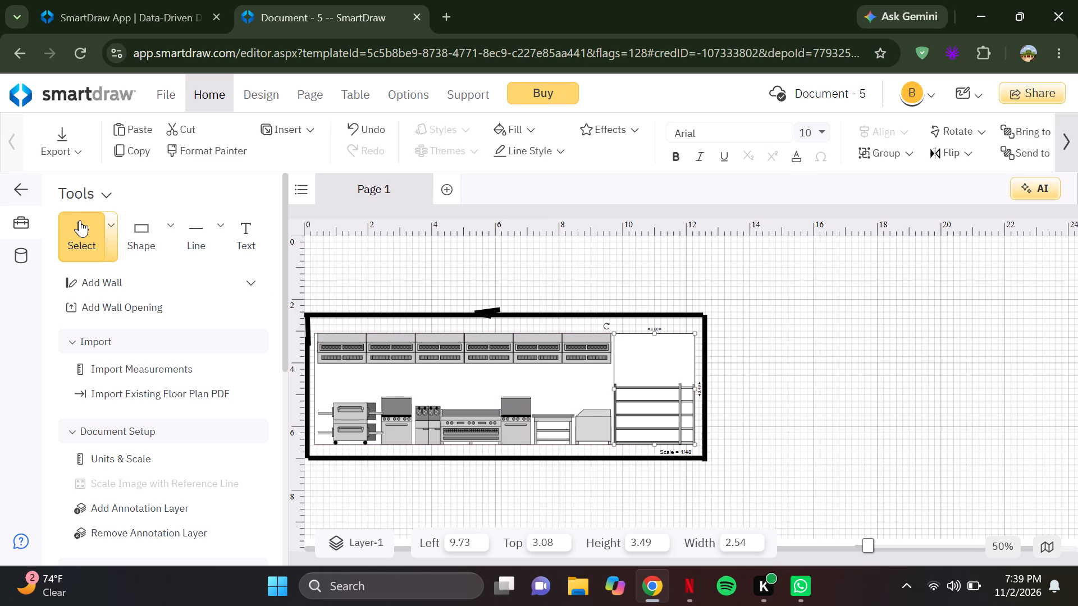
left_click(128, 233)
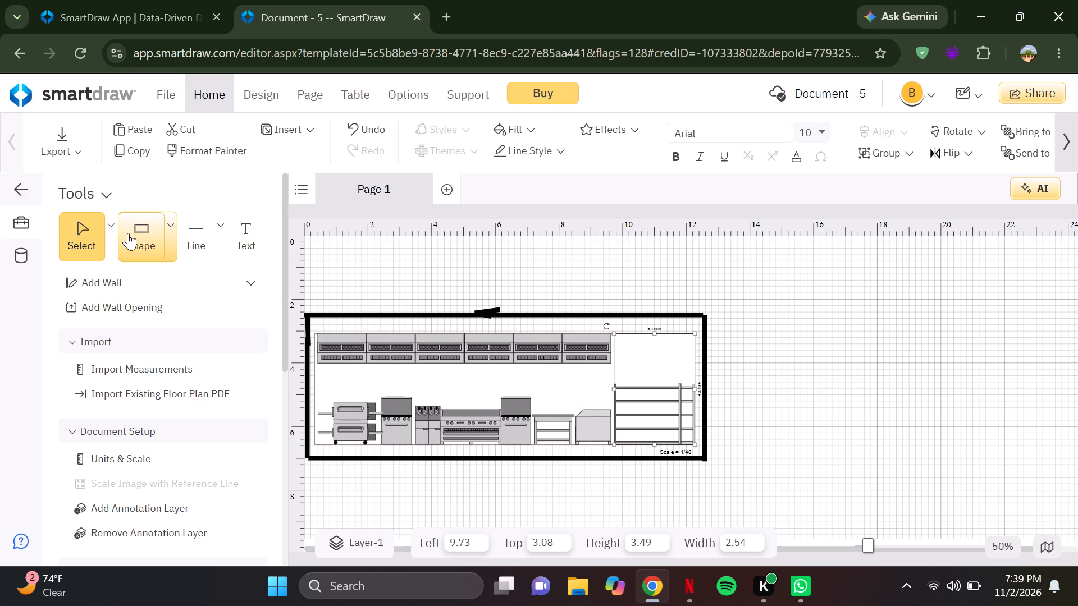
left_click(128, 233)
left_click(168, 241)
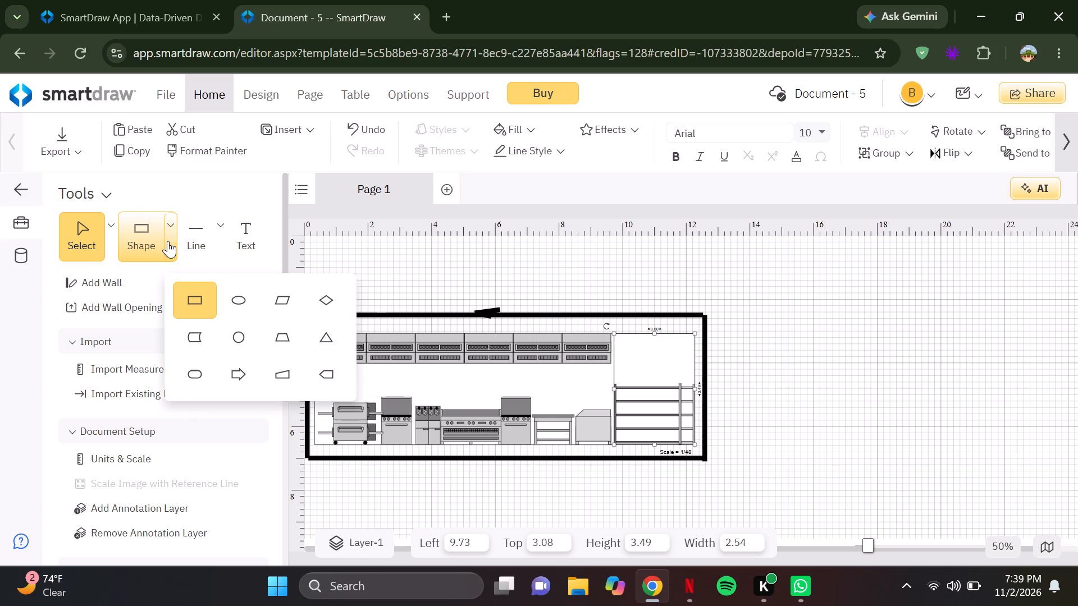
left_click(182, 286)
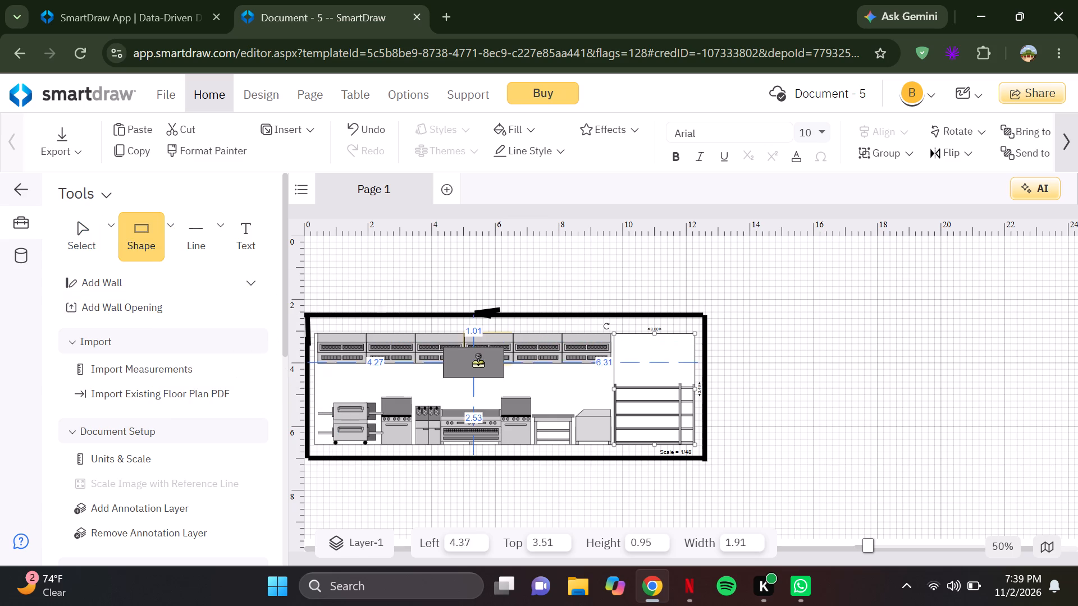
left_click(642, 348)
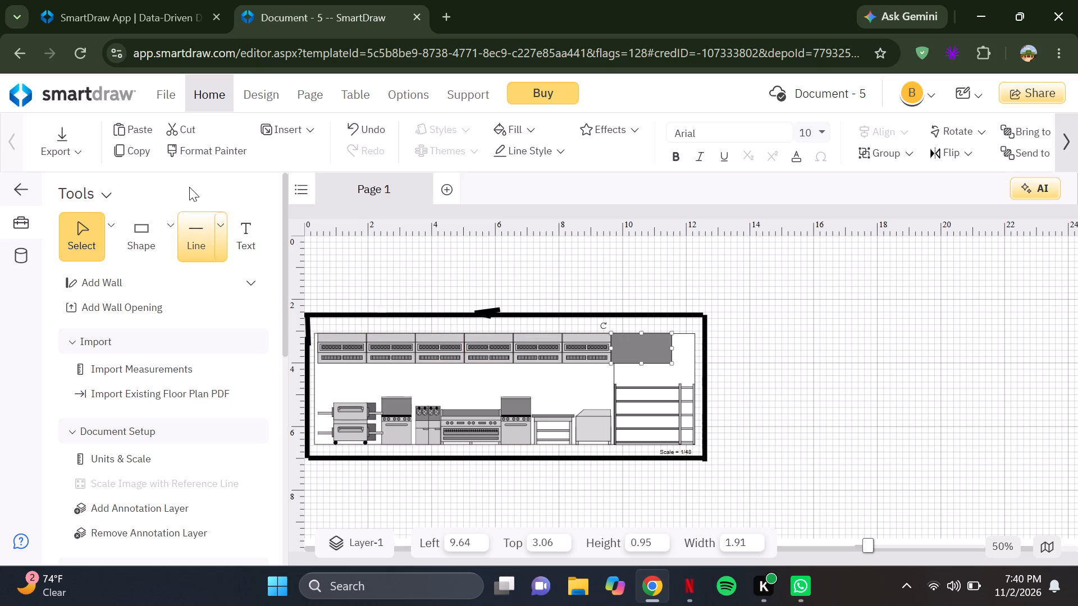
Draw a horizontal straight line about 0.76 wide from the grey rectangle's lower outer corner to the elevation's edge, at about 4.04 top.
left_click(218, 227)
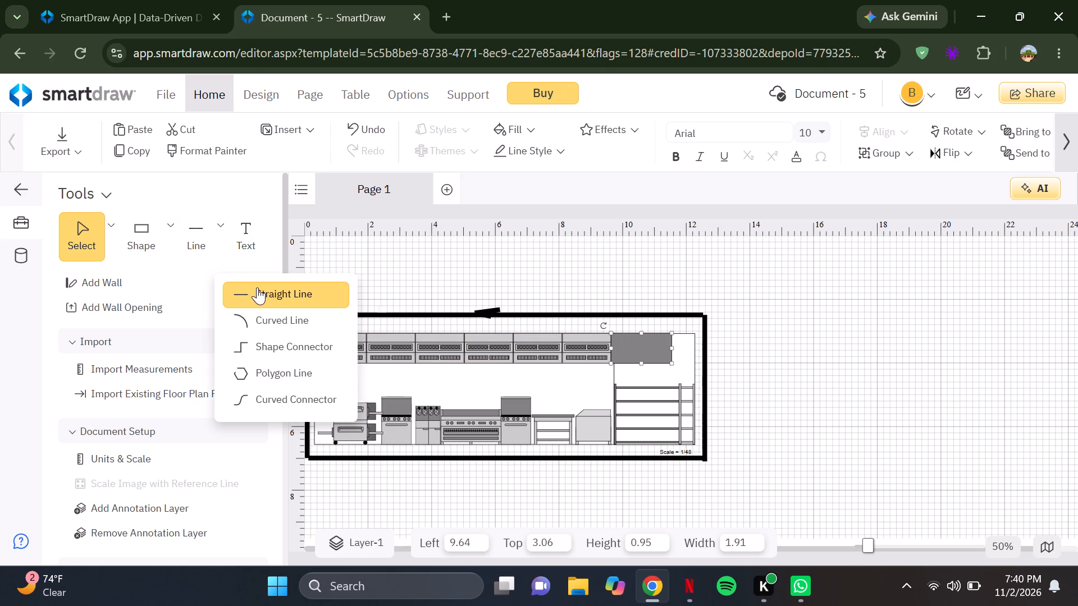
left_click(257, 287)
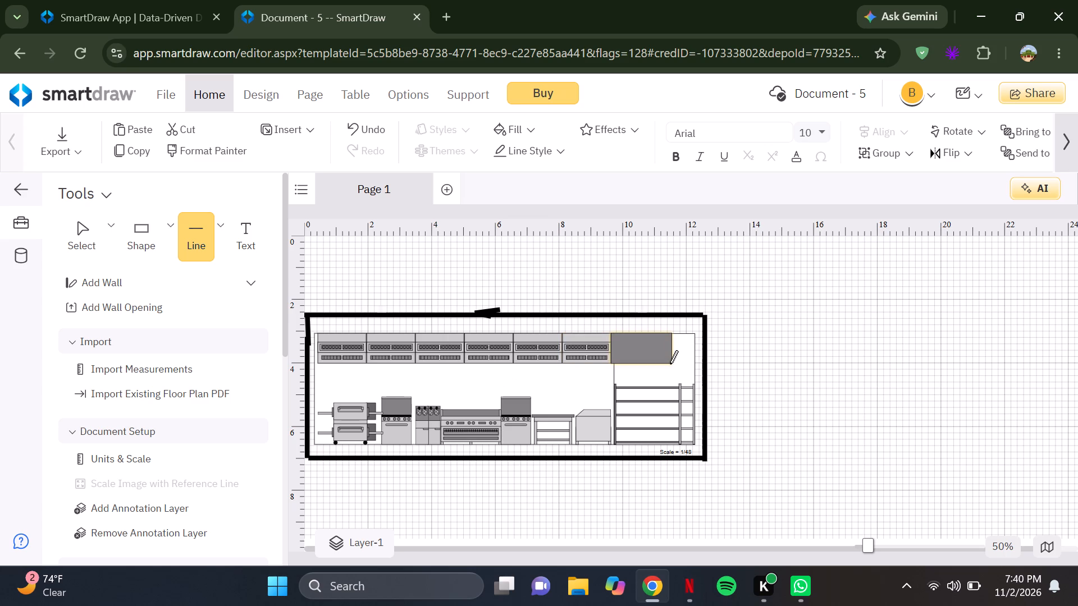
left_click_drag(670, 364, 687, 361)
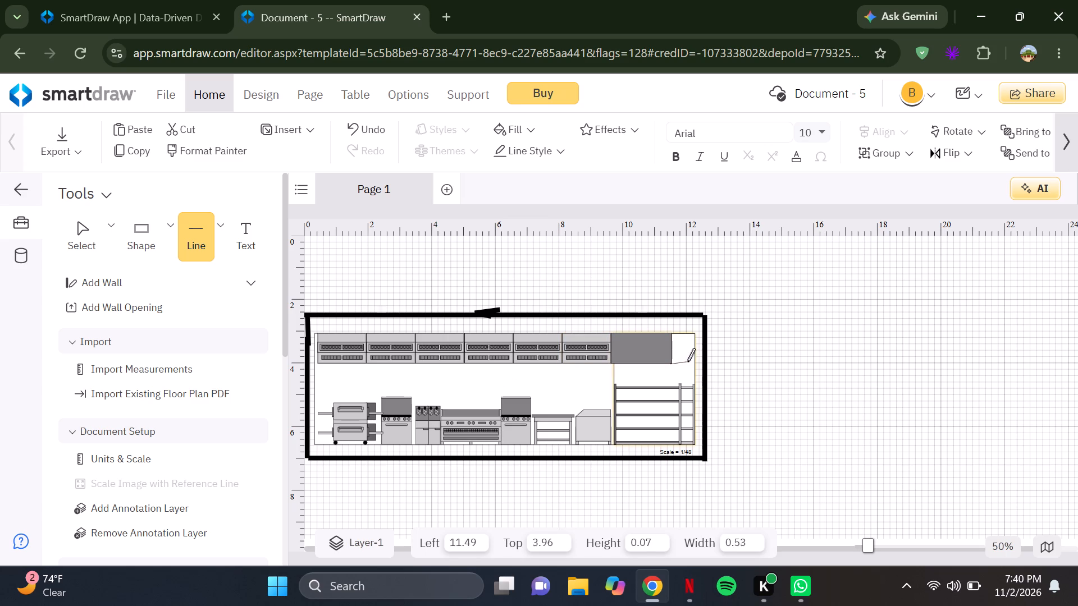
left_click_drag(687, 361, 694, 362)
left_click_drag(694, 362, 694, 364)
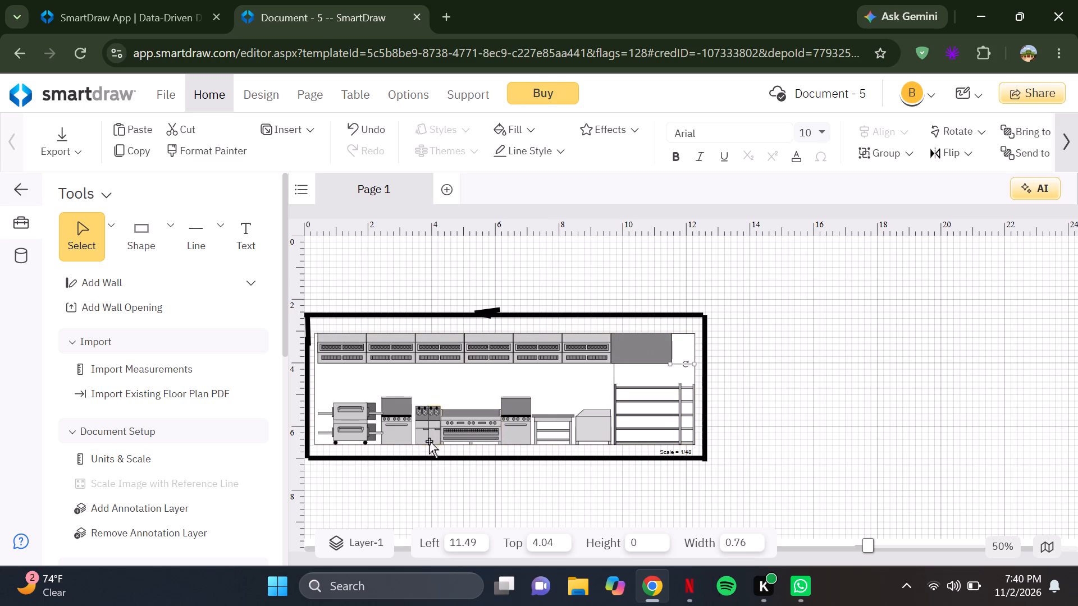
Shift the tall-backed range beside the double oven along the floor line to about 2.53 left and 5.06 top.
left_click(398, 435)
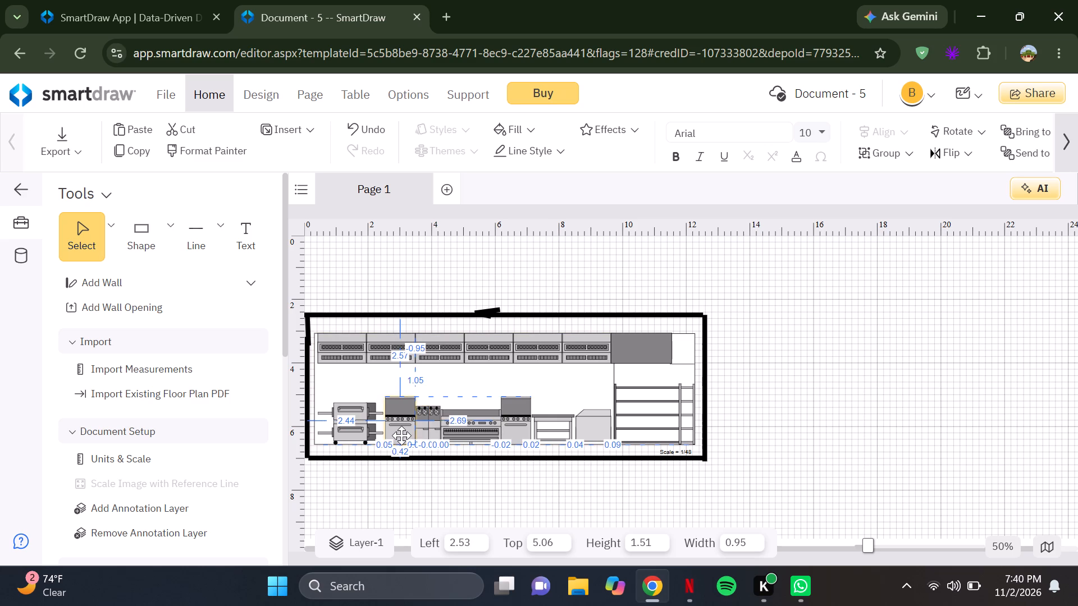
left_click(365, 488)
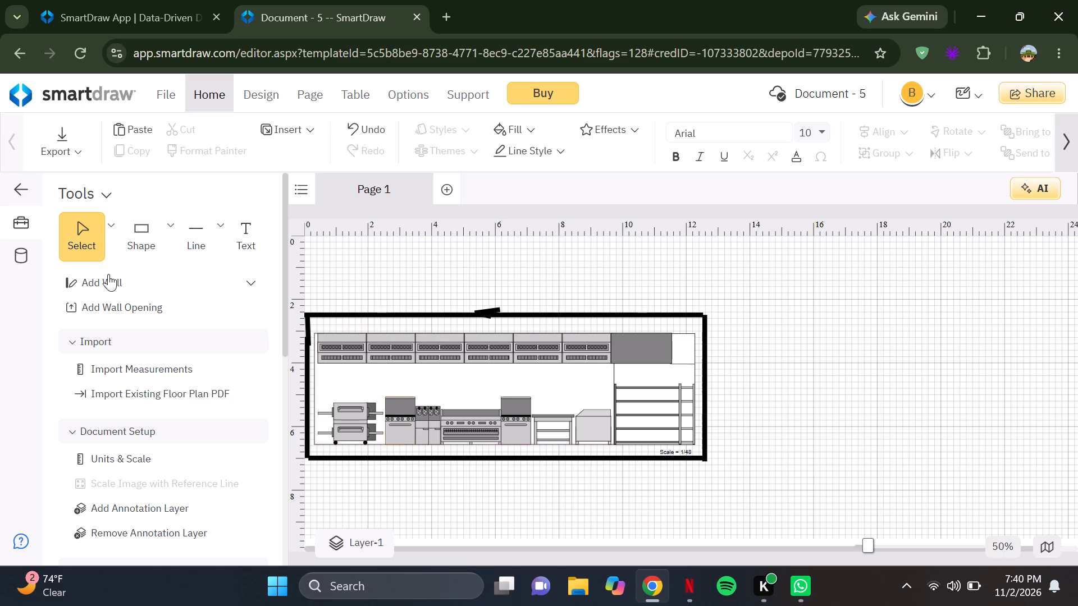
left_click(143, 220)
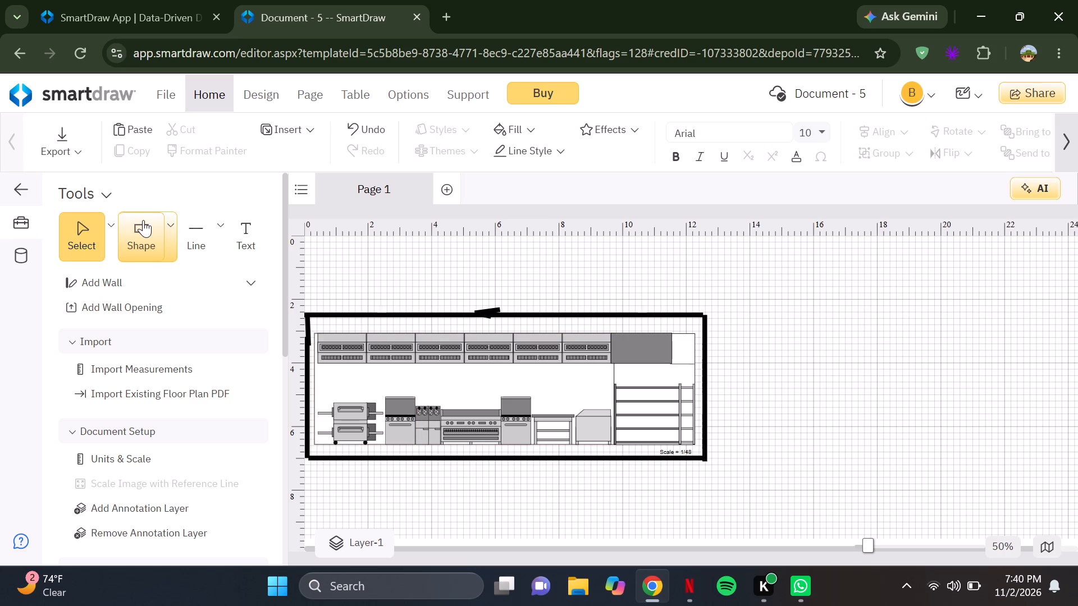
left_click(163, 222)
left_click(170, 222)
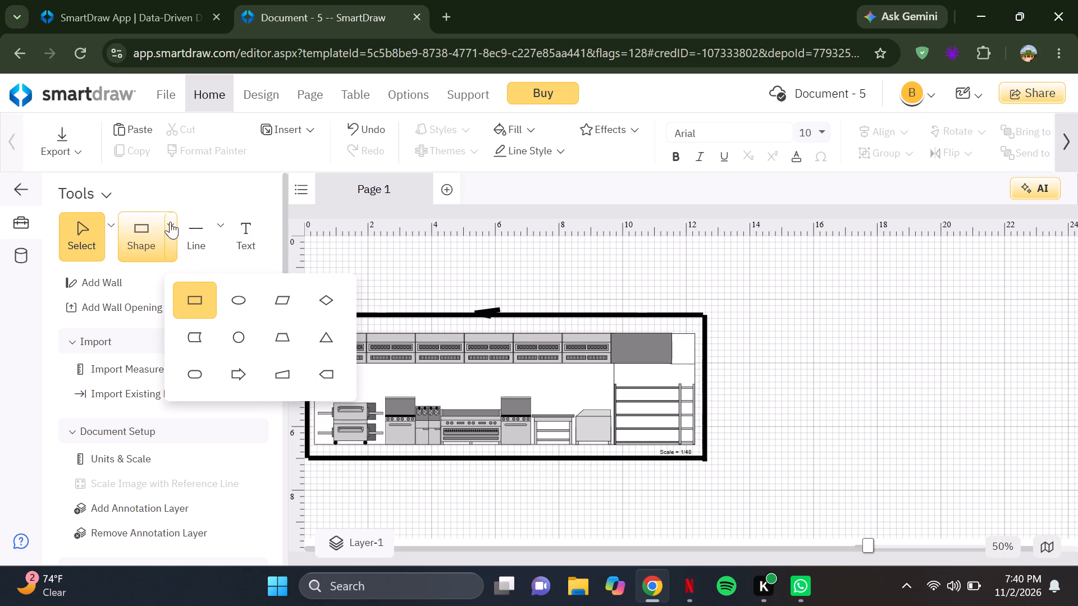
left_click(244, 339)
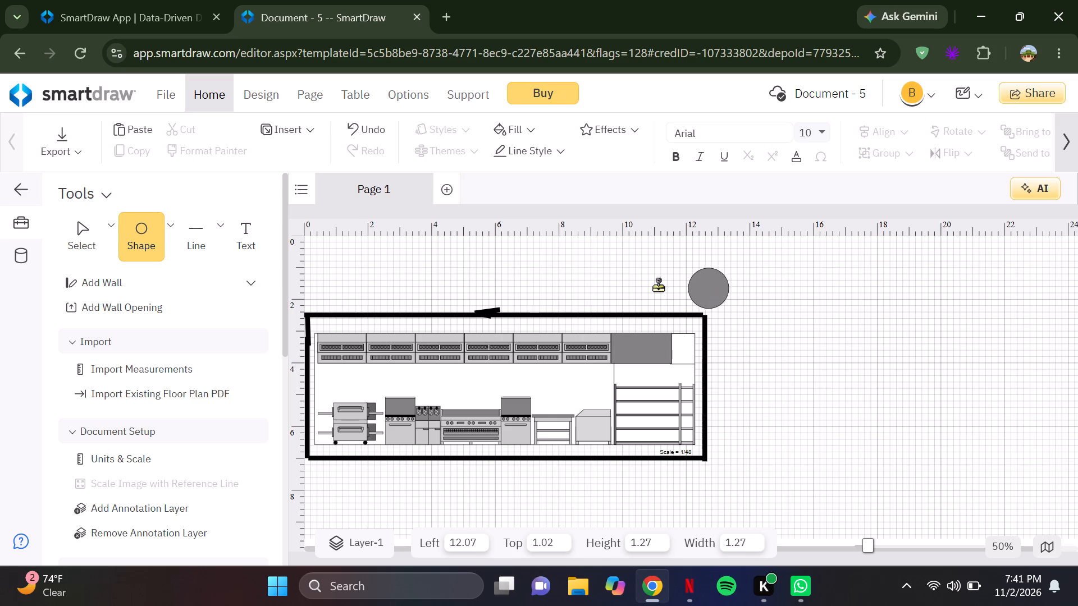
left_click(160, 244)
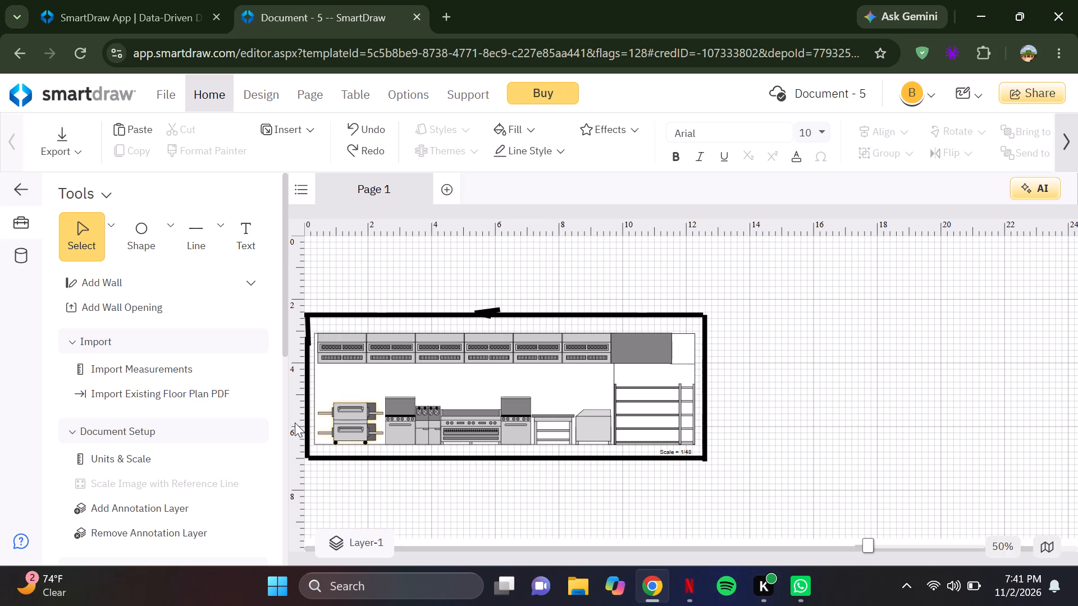
Draw a horizontal line about 2.63 wide across the grey rectangle to the elevation's edge, at about 9.62 left and 3.68 top.
left_click(194, 247)
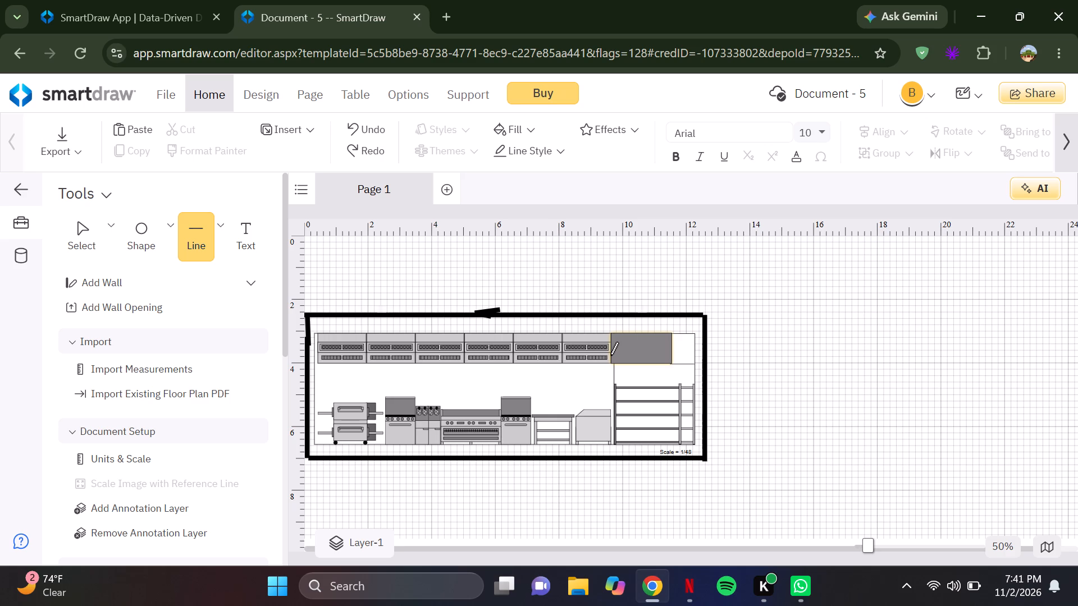
left_click_drag(610, 352, 656, 350)
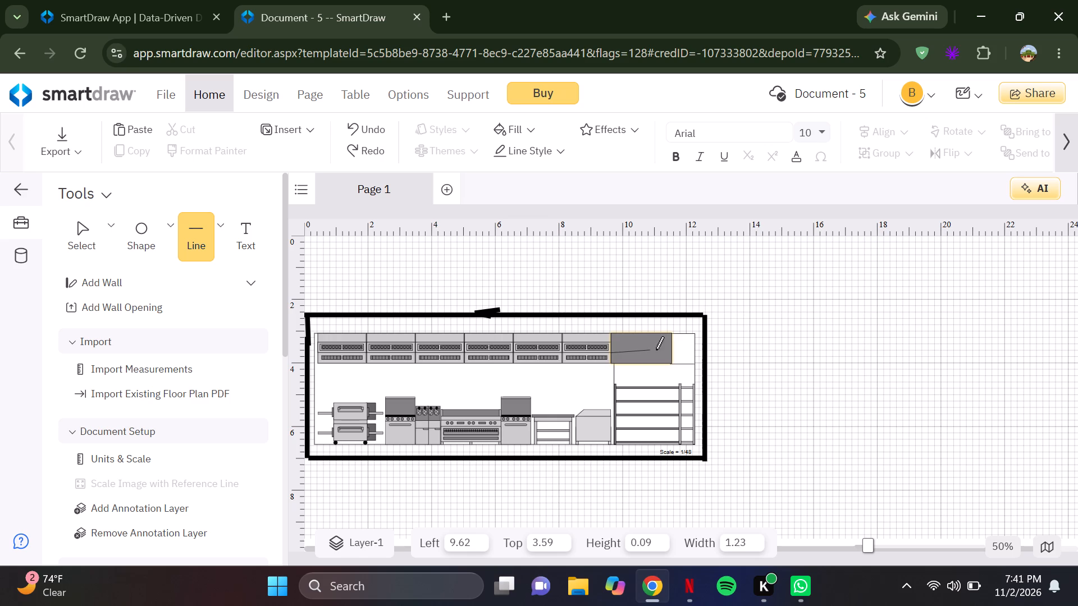
left_click_drag(656, 350, 675, 355)
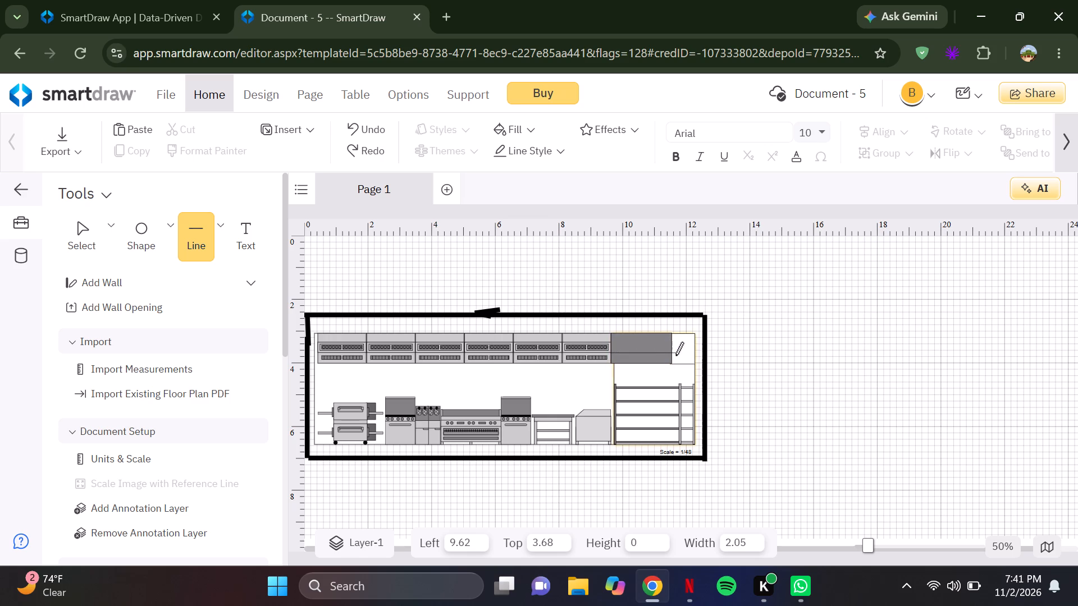
left_click_drag(675, 355, 693, 355)
left_click_drag(693, 355, 694, 355)
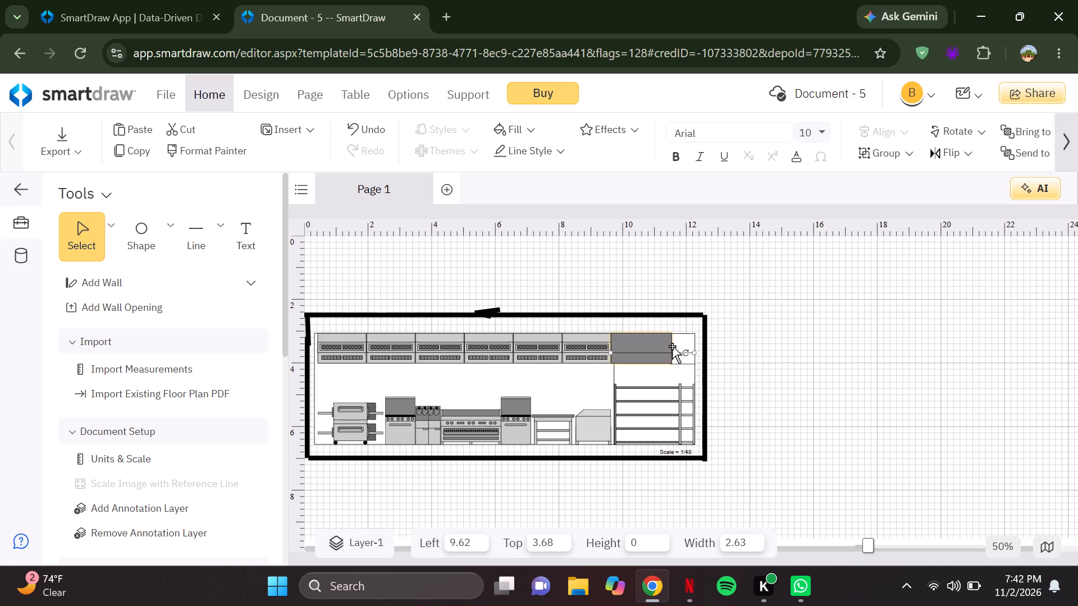
Draw a second horizontal line about 2.70 wide across the grey rectangle's upper part to the elevation's edge, at about 9.55 left and 3.35 top.
left_click(611, 342)
left_click(205, 235)
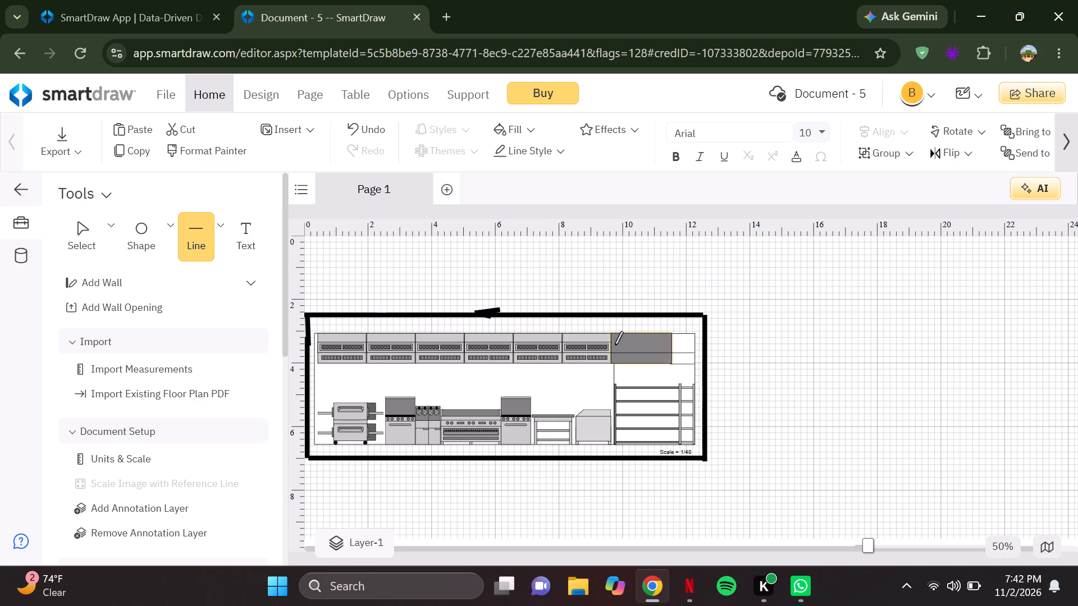
left_click_drag(608, 342, 638, 342)
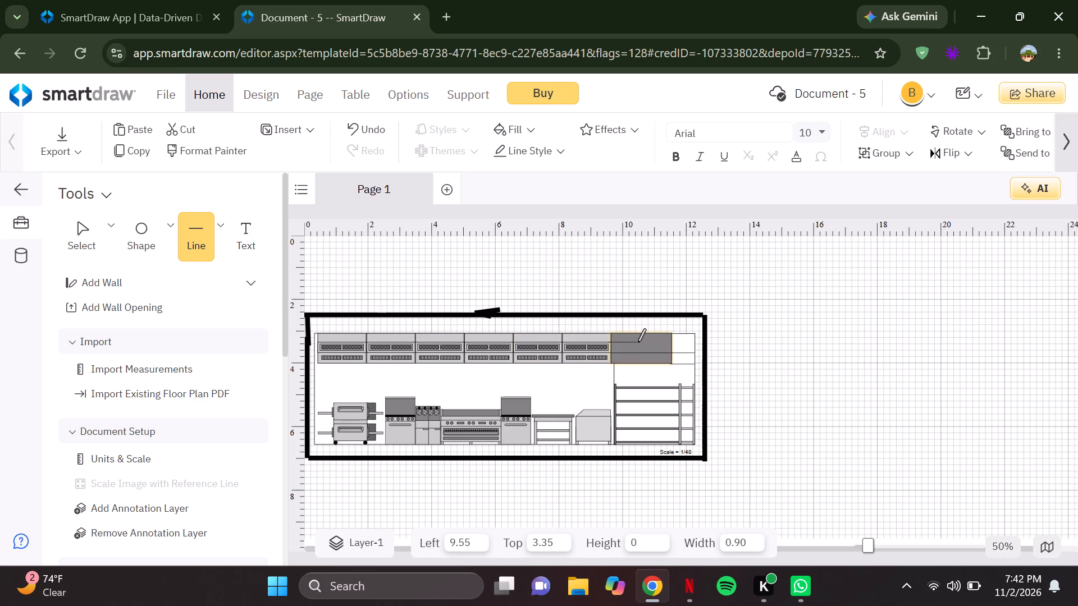
left_click_drag(638, 342, 667, 343)
left_click_drag(667, 343, 677, 343)
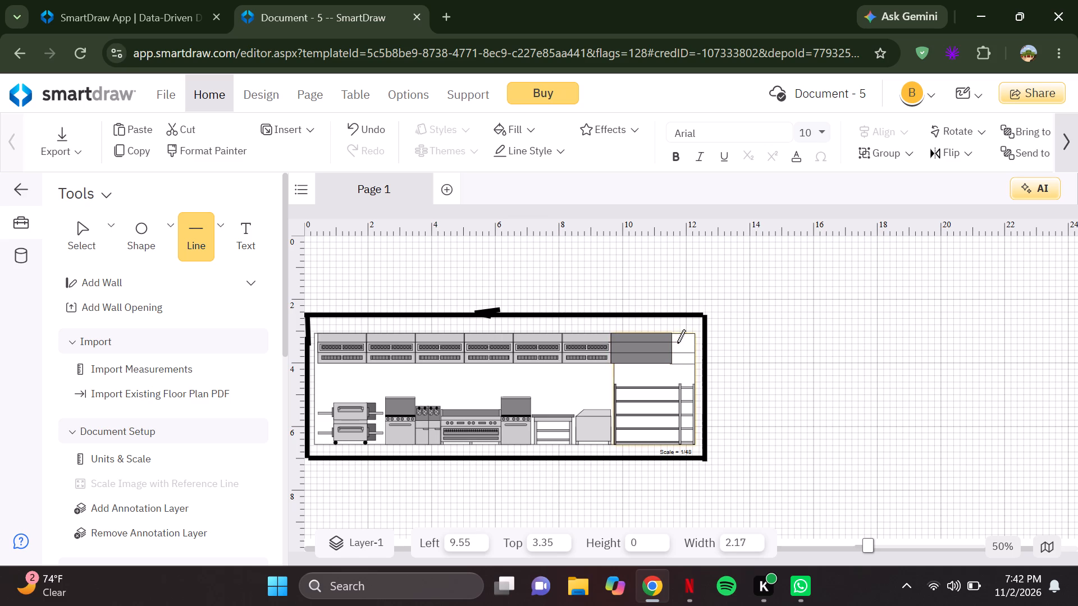
left_click_drag(677, 343, 694, 343)
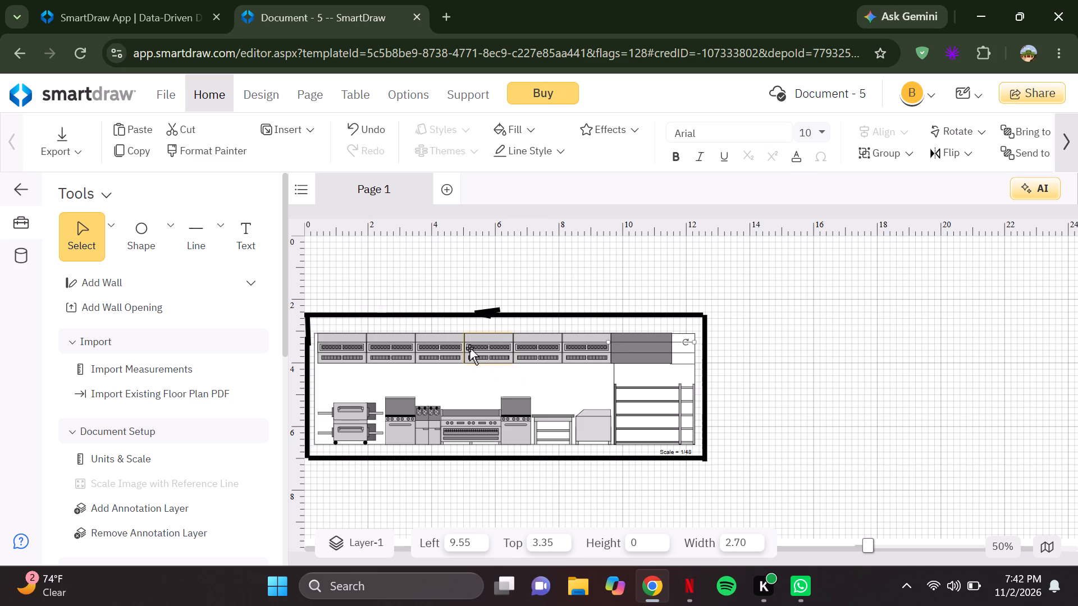
Draw a short horizontal line about 0.88 wide inside the grey rectangle's bottom band, at about 9.73 left and 3.84 top.
left_click(199, 231)
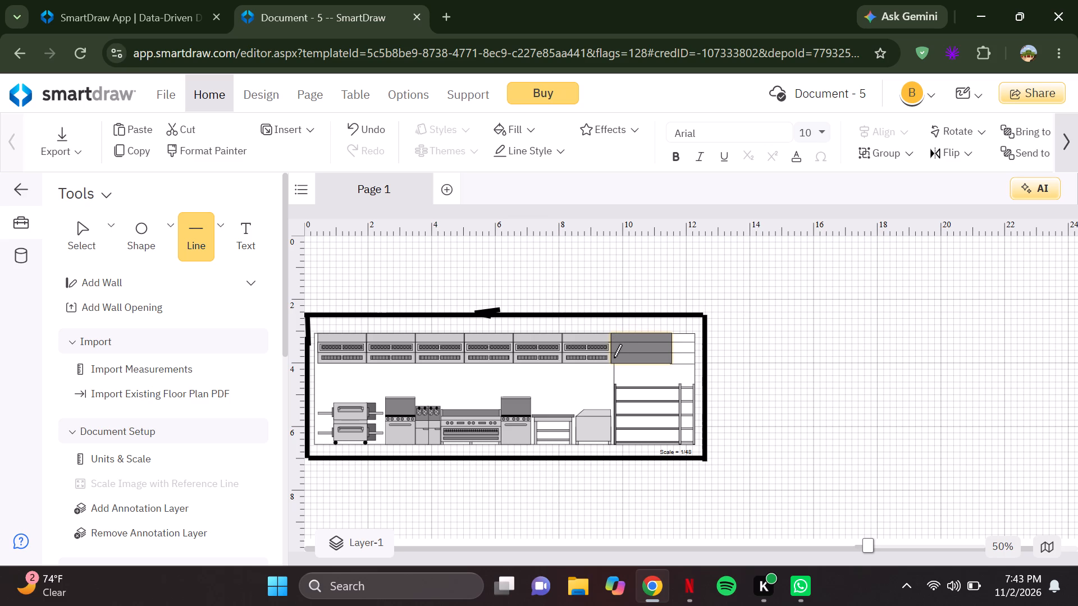
left_click_drag(614, 357, 619, 361)
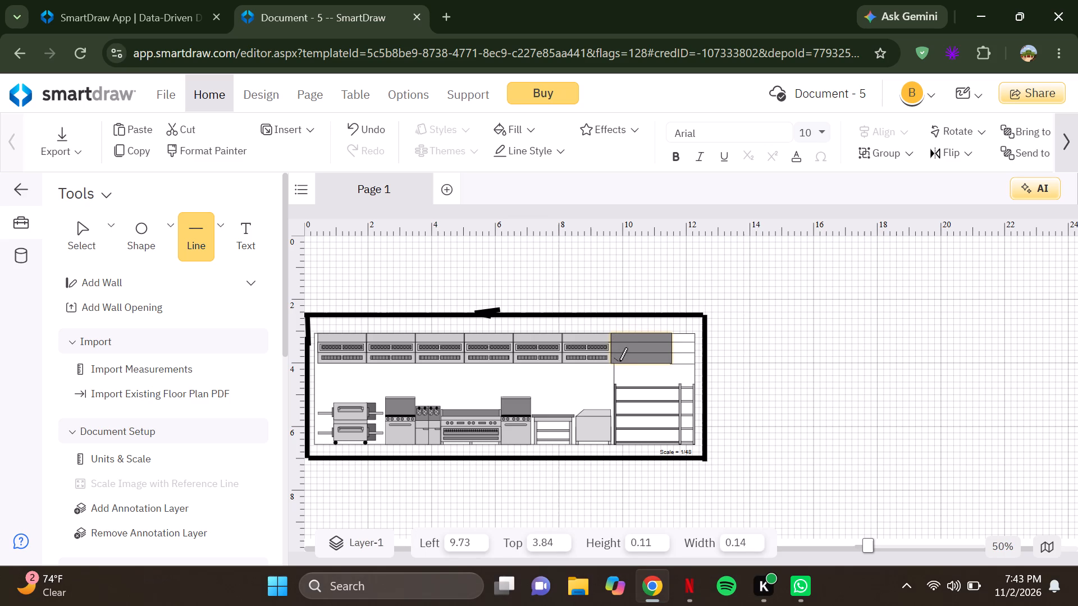
left_click_drag(619, 361, 642, 358)
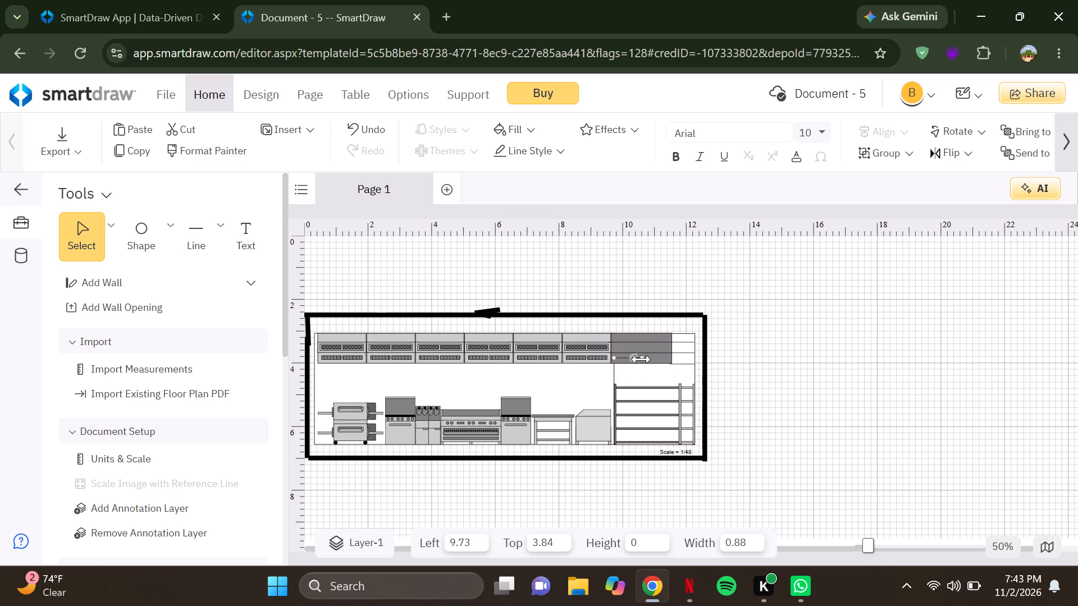
left_click(641, 354)
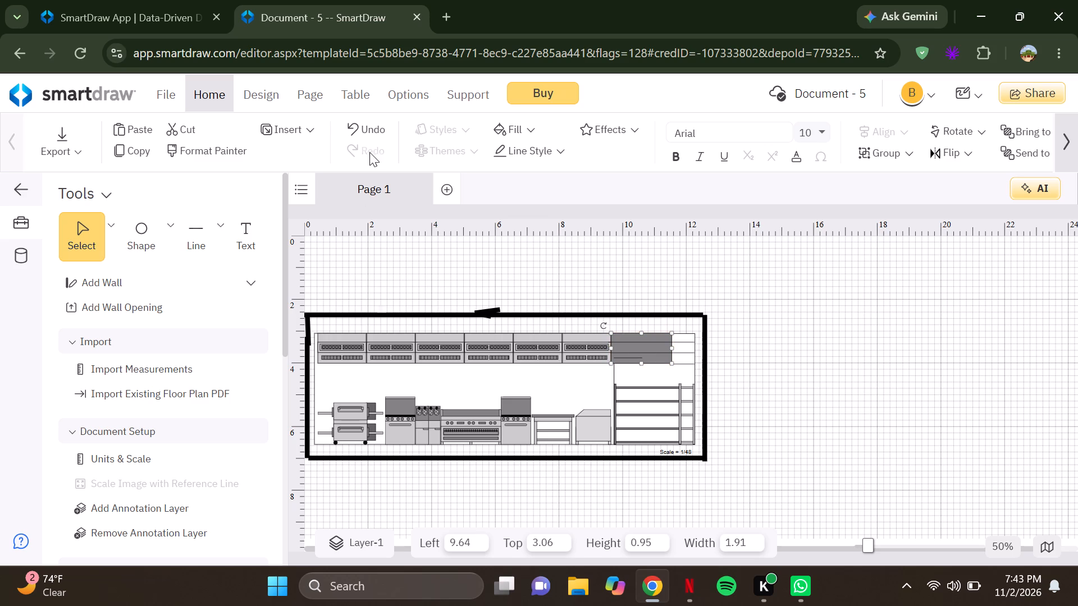
Activate the Line tool for another straight line.
left_click(178, 212)
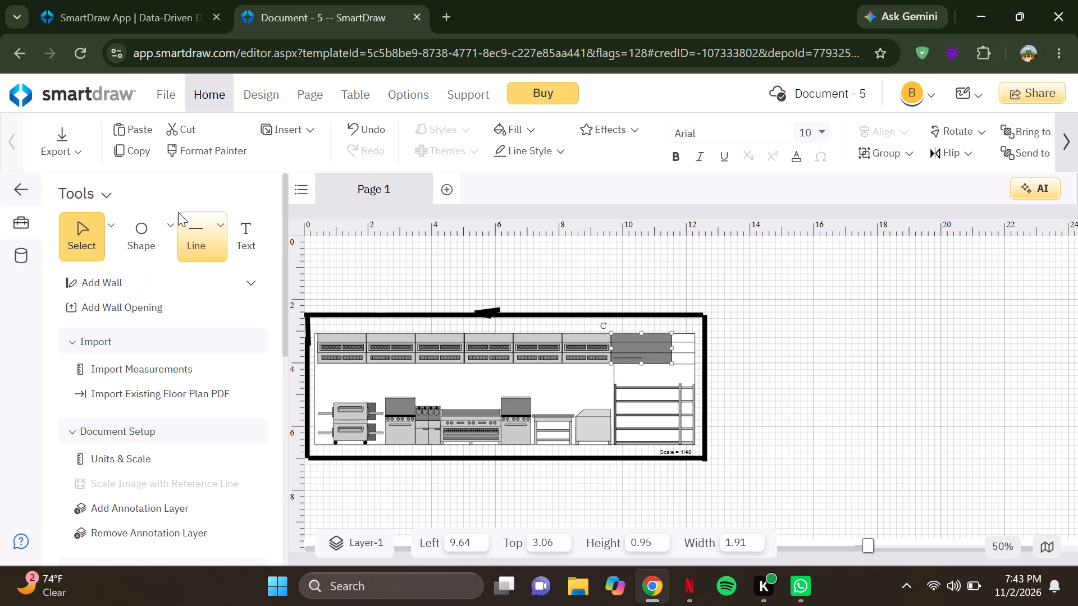
left_click(185, 225)
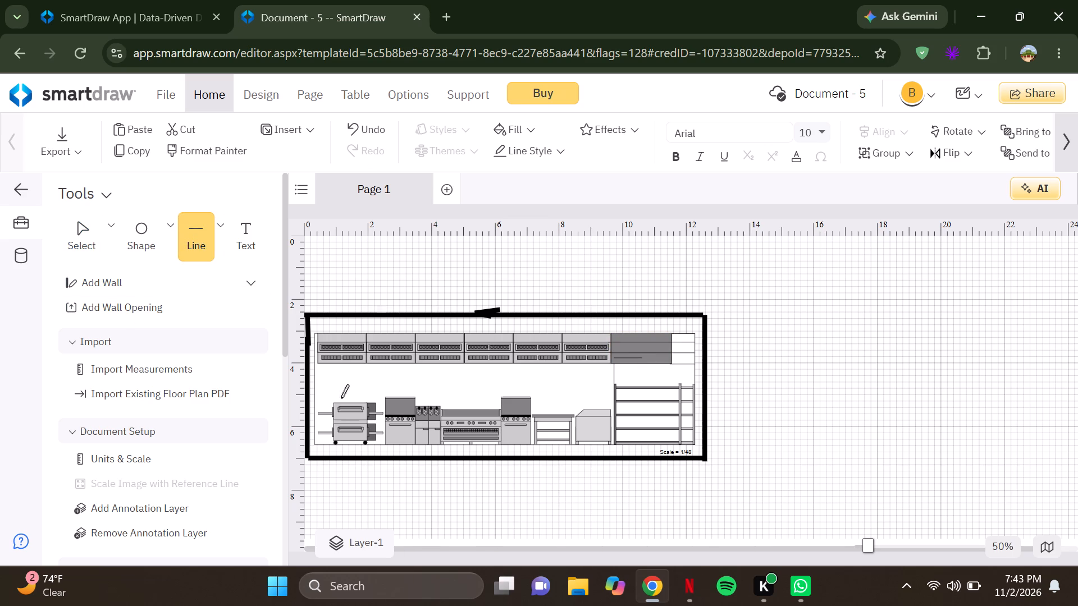
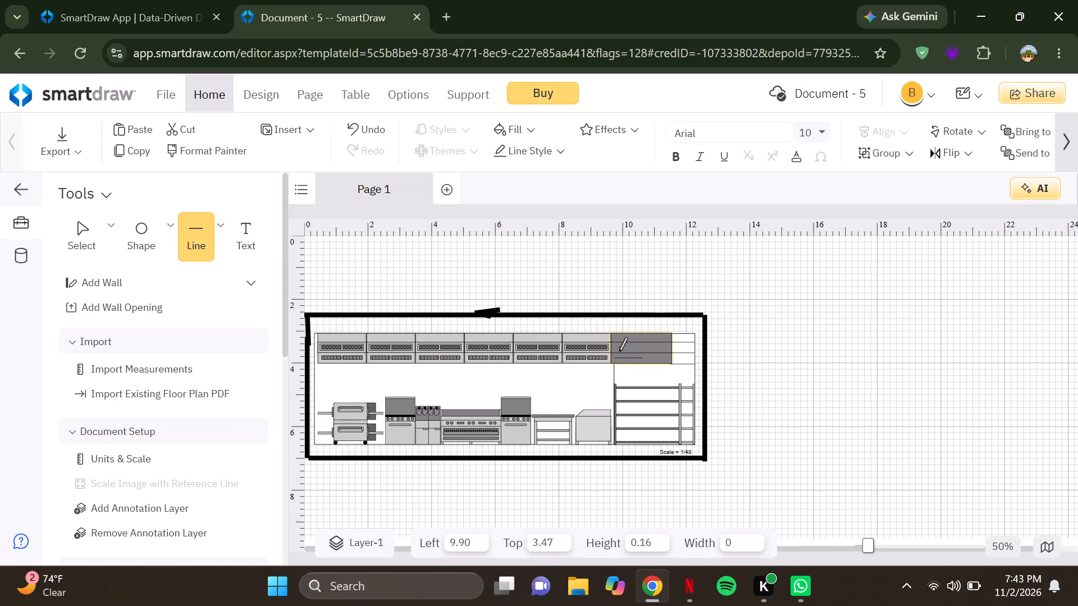
Draw a short vertical line about 0.16 high inside the grey rectangle, at about 9.90 left and 3.47 top.
left_click(609, 308)
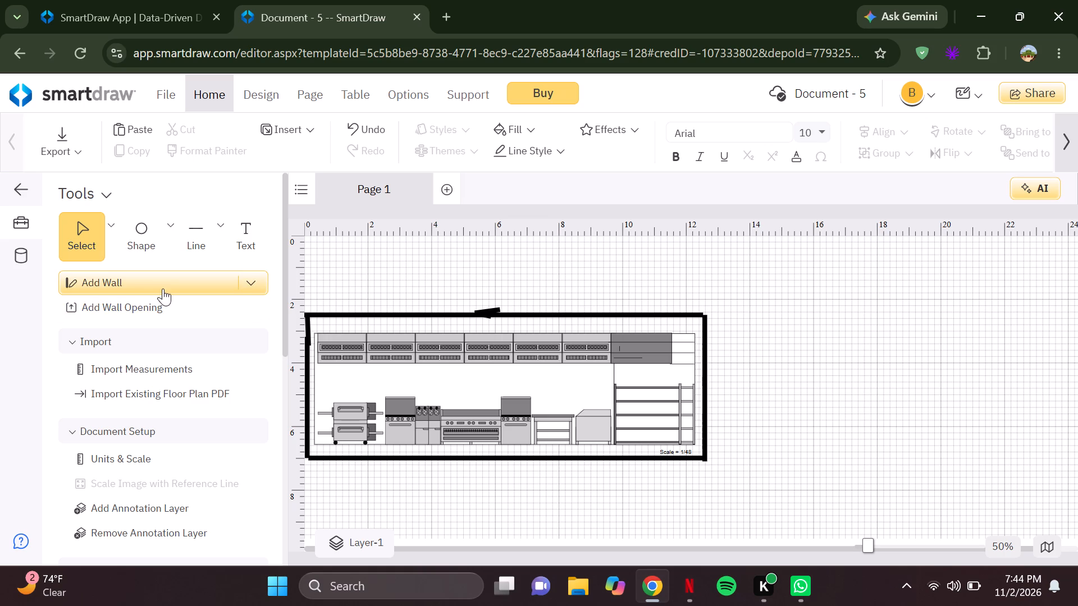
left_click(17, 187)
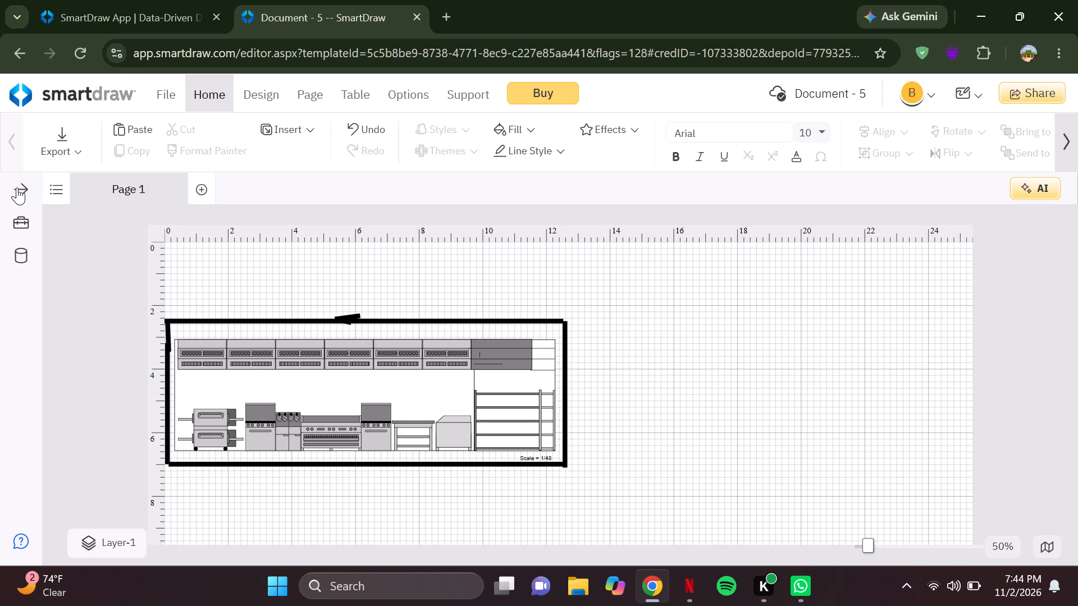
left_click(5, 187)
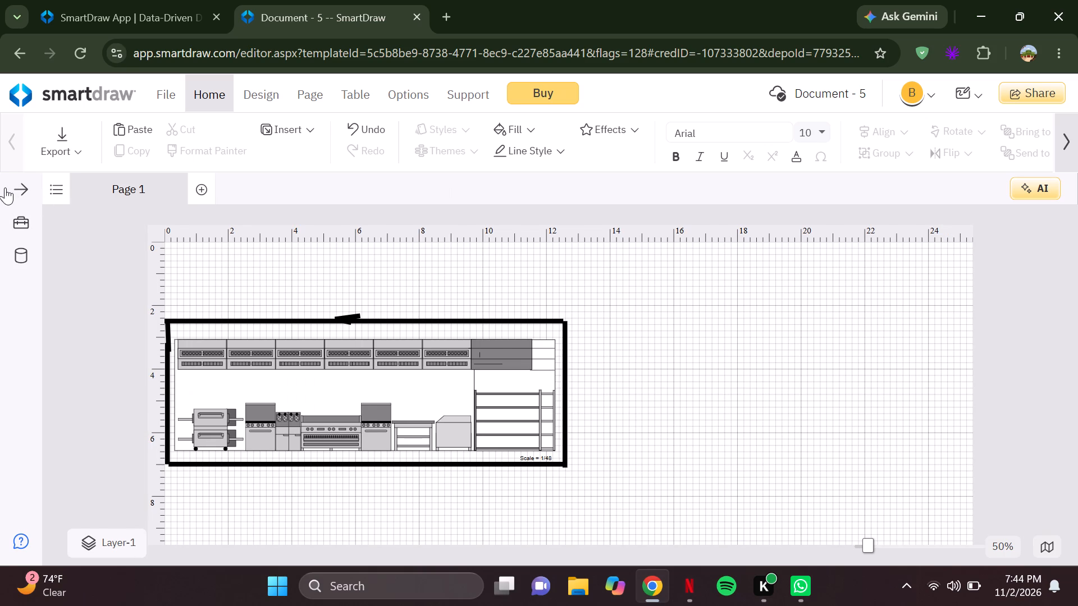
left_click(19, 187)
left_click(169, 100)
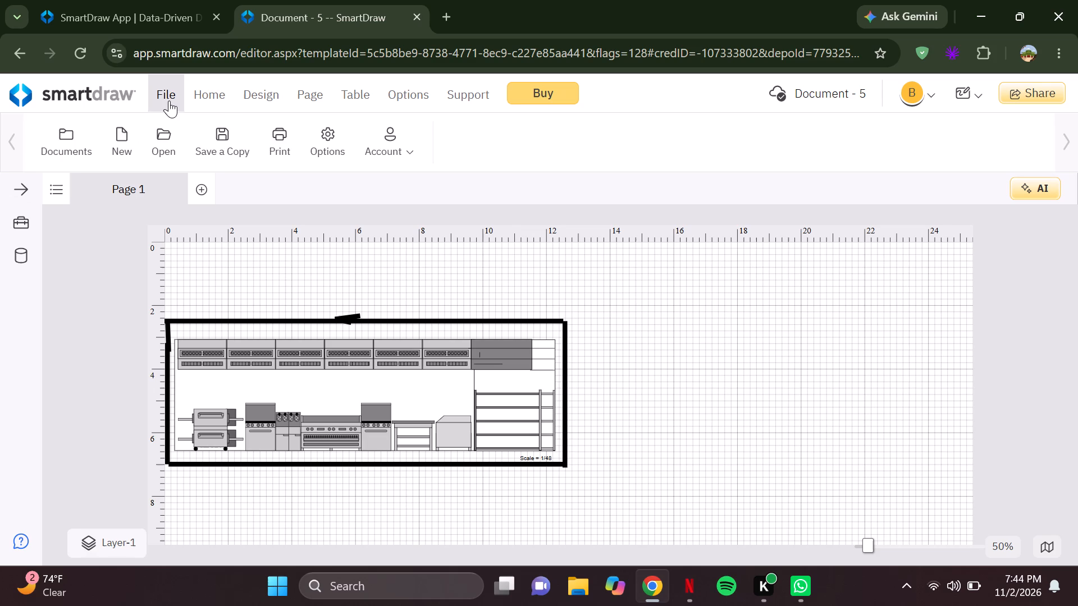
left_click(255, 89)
Return to the SmartDraw home page and open a new document from the Electrical Plan recent template.
left_click(172, 10)
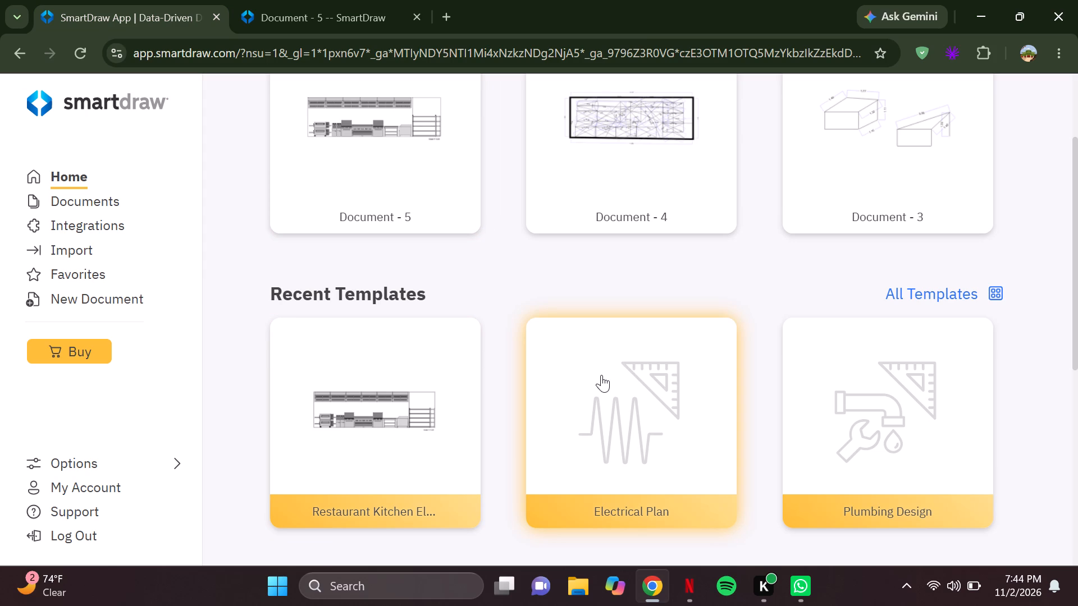
double_click(601, 375)
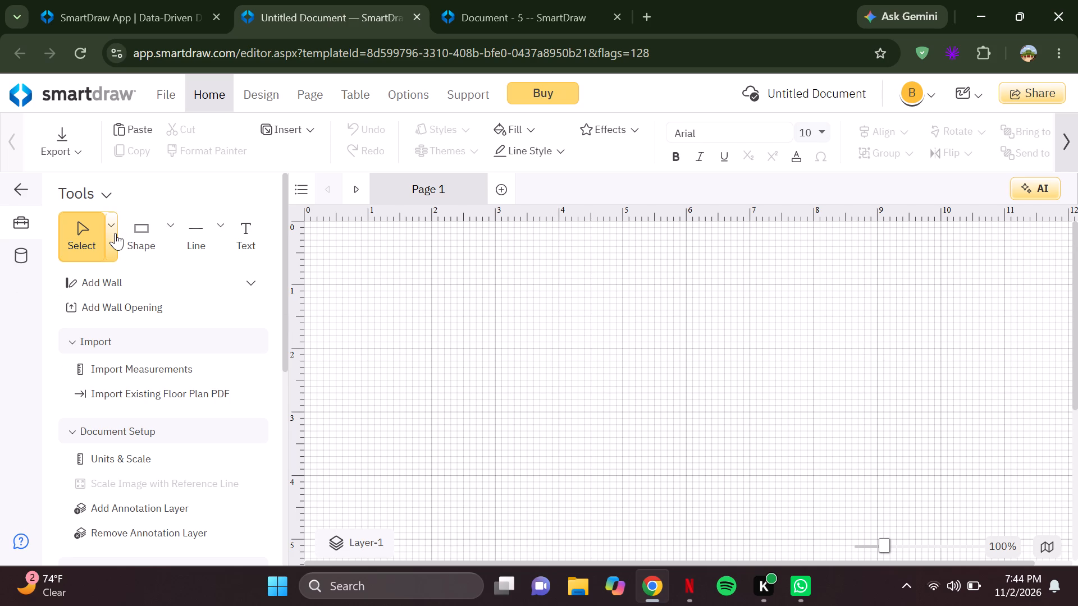
Place a right-pointing block arrow about 1.91 wide and 0.95 high, at about 1.98 left and 0.87 top.
left_click(154, 249)
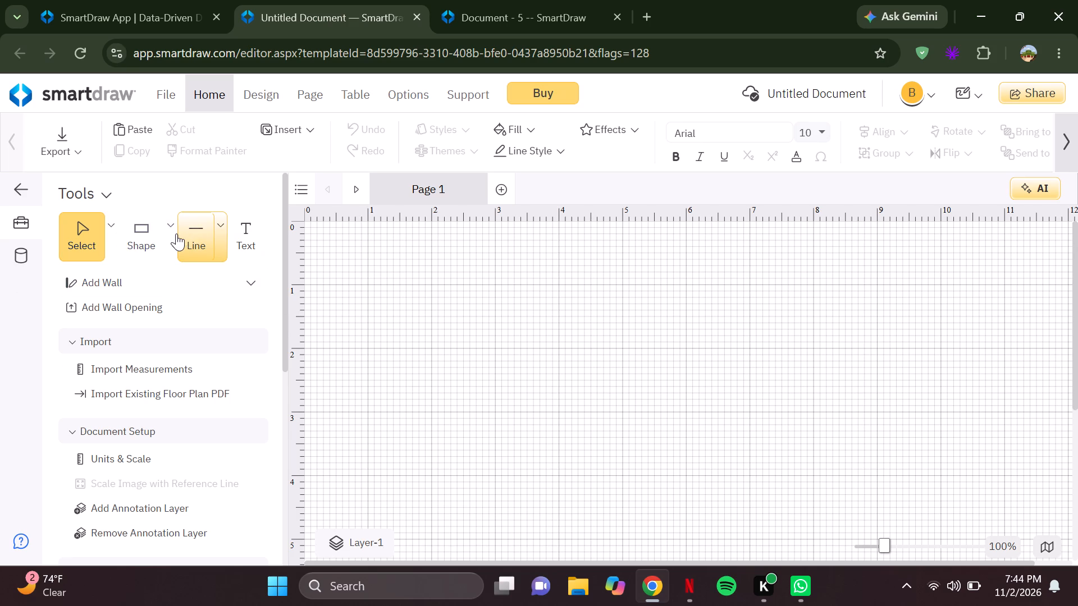
left_click(173, 233)
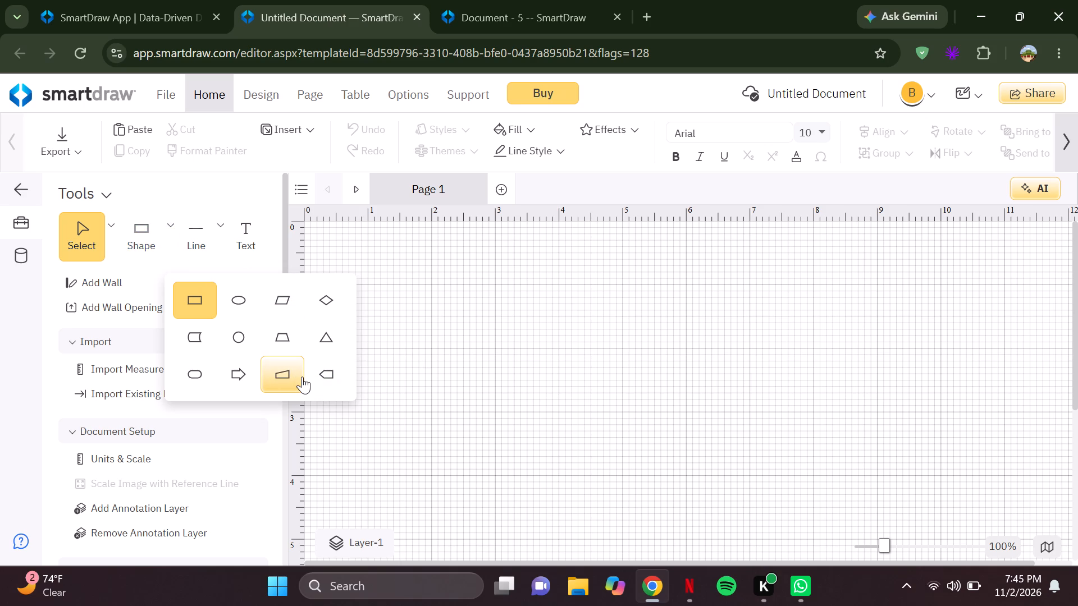
left_click(234, 374)
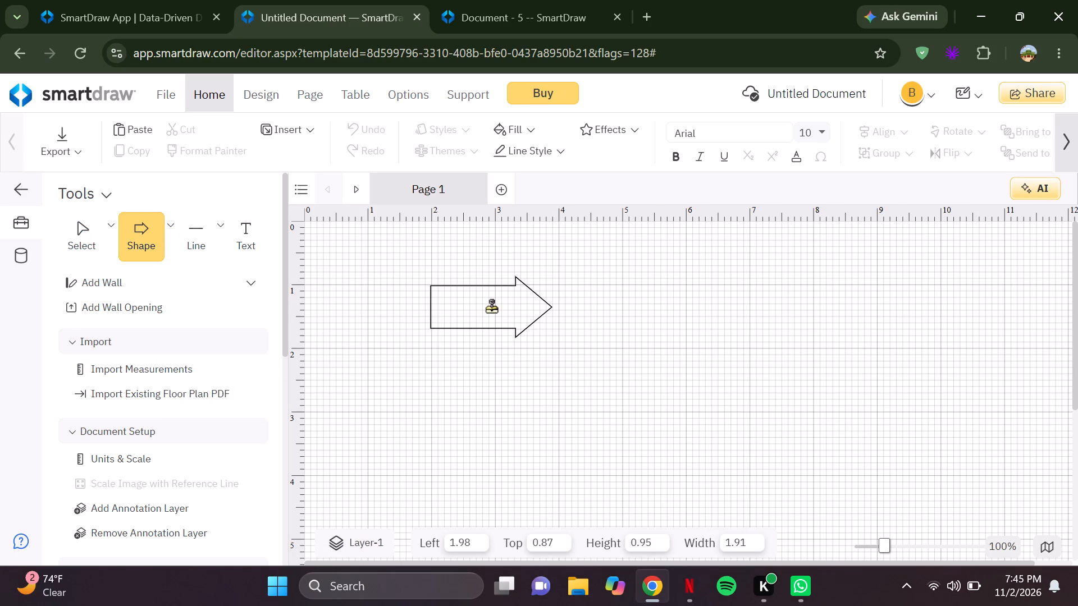
left_click(491, 307)
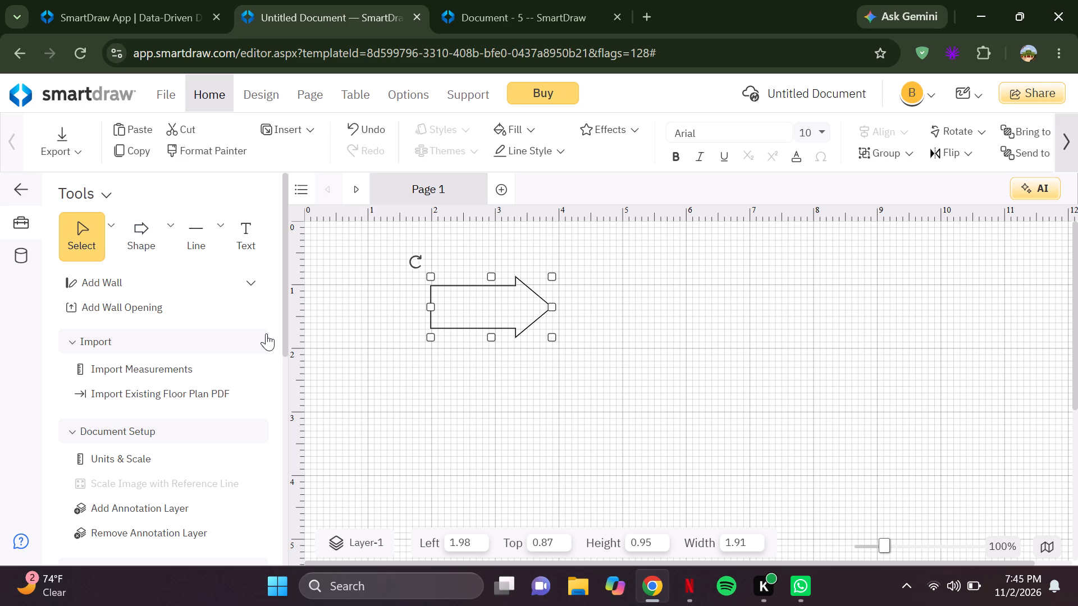
Place a left-pointing pentagon shape directly above the arrow's body, at about 1.41 left and 0.08 top.
left_click(167, 242)
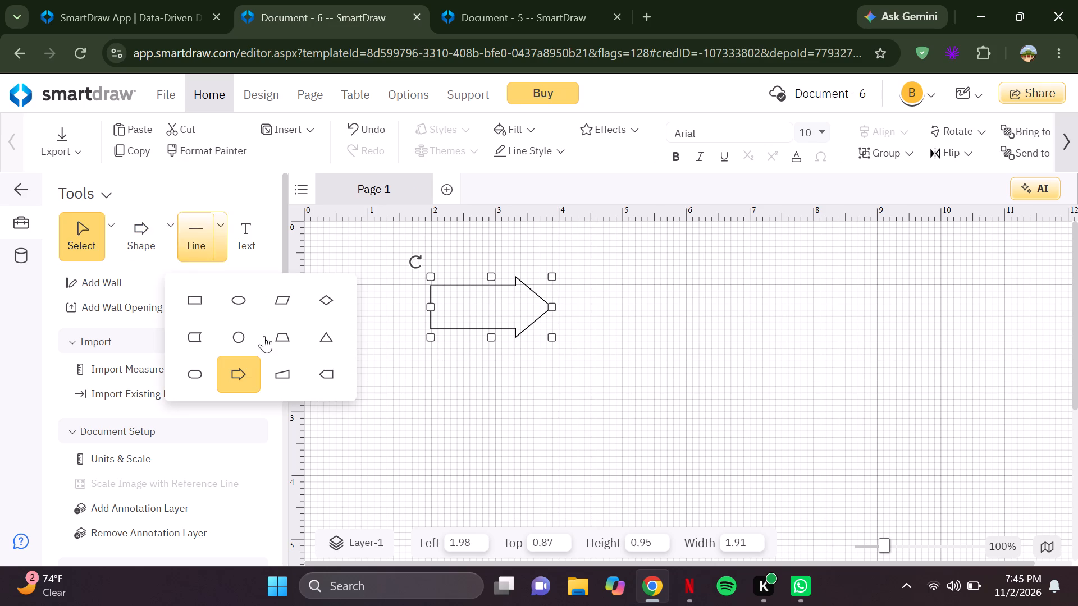
left_click(332, 368)
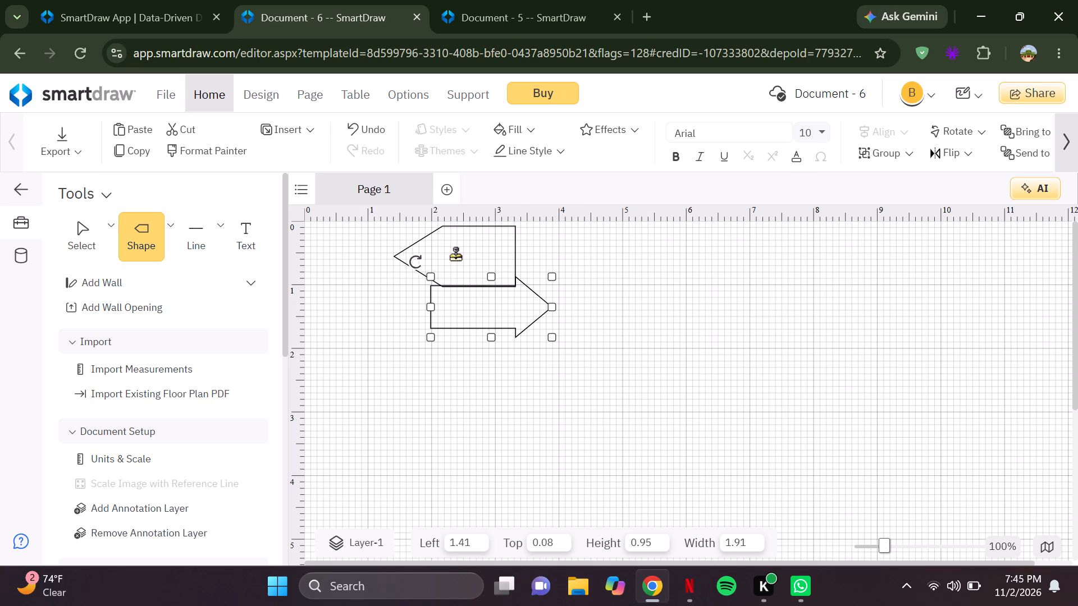
left_click(455, 255)
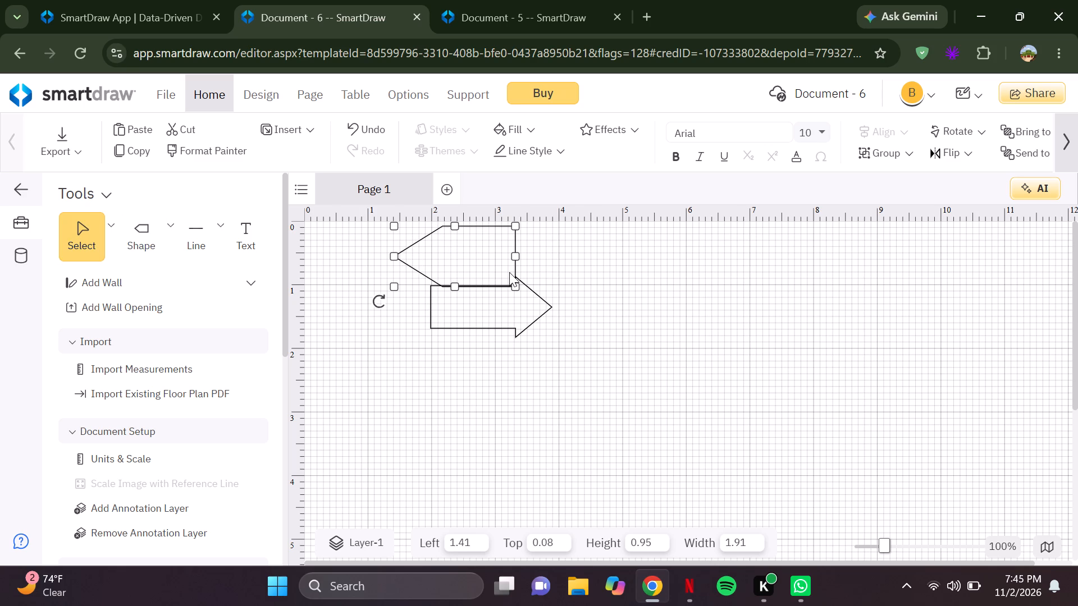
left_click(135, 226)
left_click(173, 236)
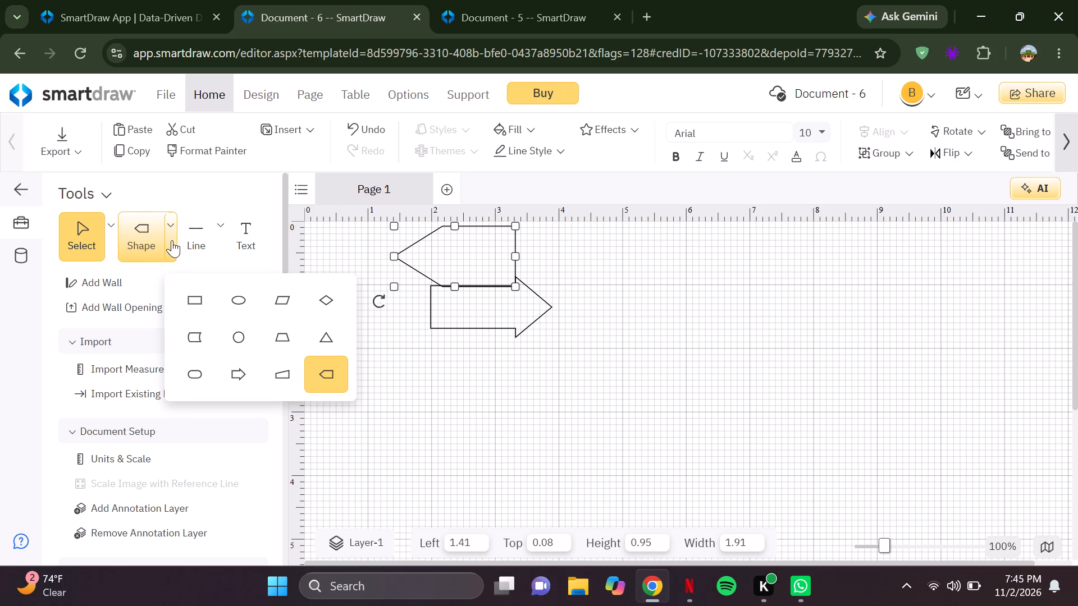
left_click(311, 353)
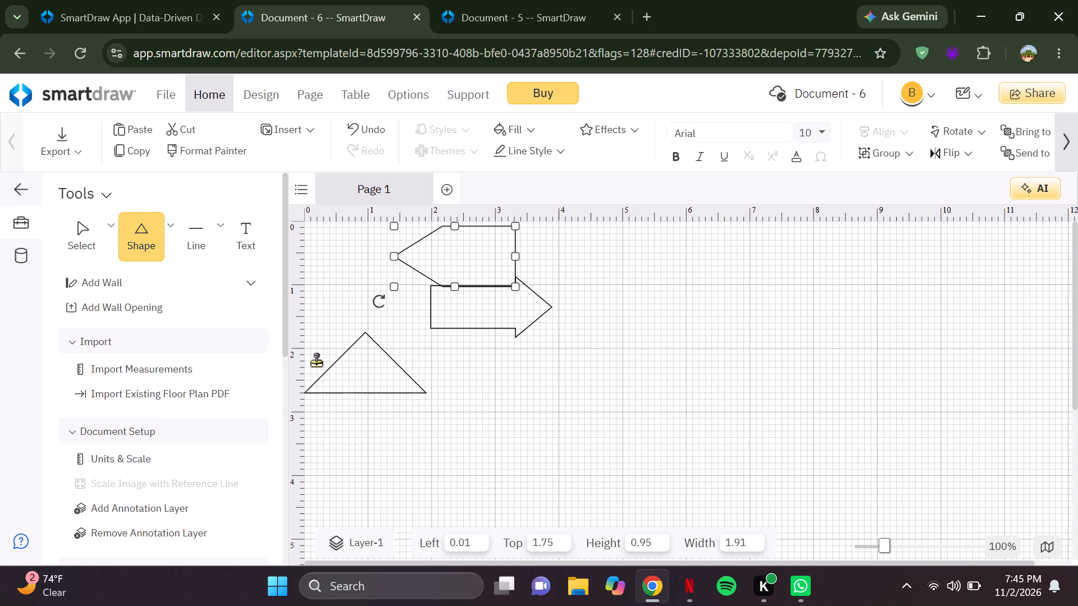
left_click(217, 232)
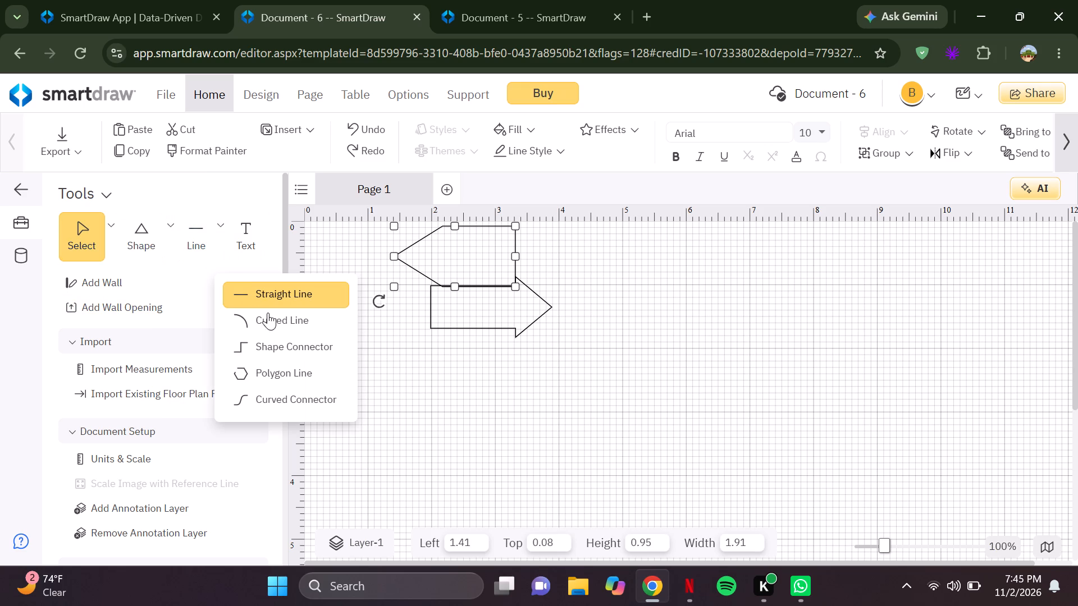
Place a second left-pointing pentagon below the arrow, aligned with the first, at about 1.41 left and 1.67 top.
left_click(168, 229)
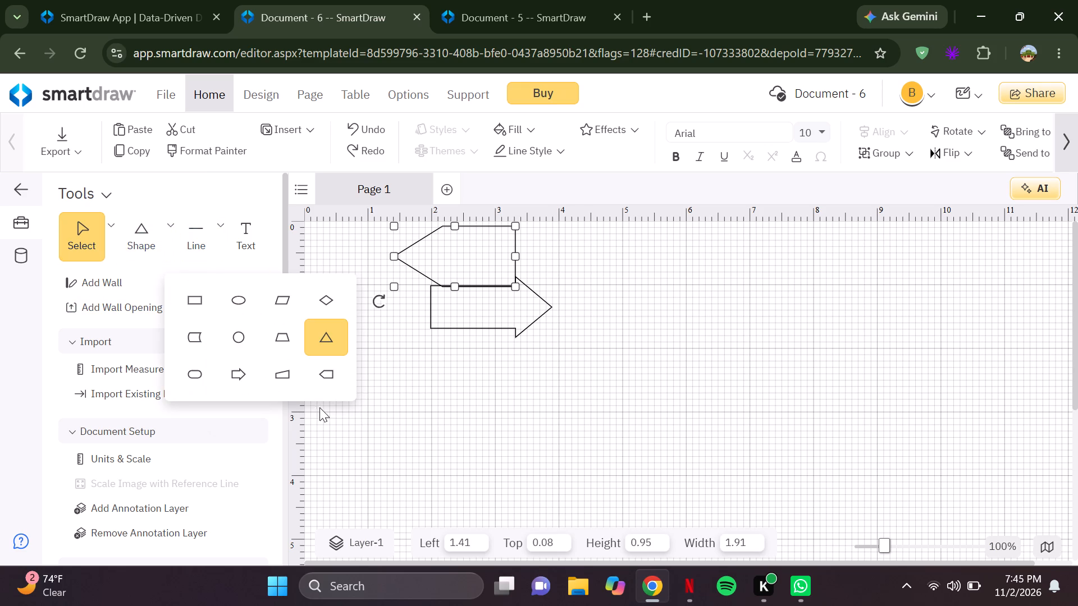
left_click(321, 385)
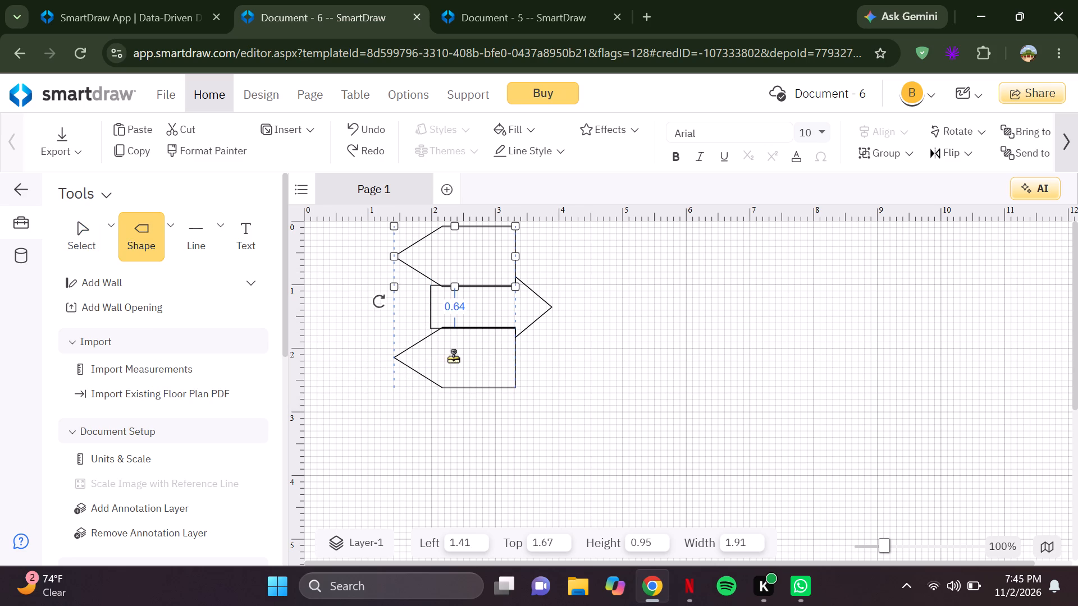
left_click(454, 357)
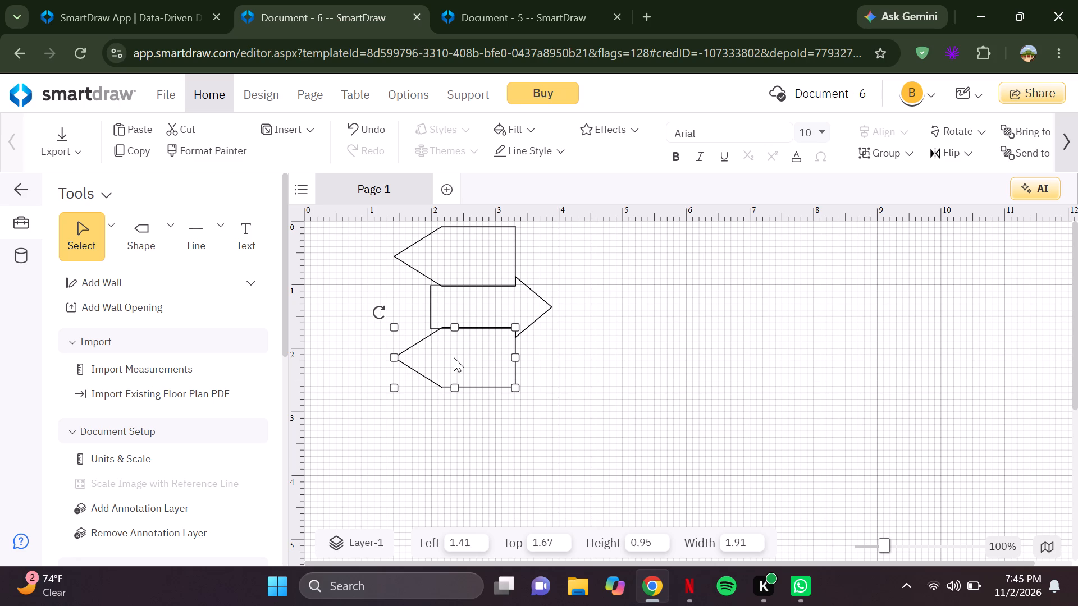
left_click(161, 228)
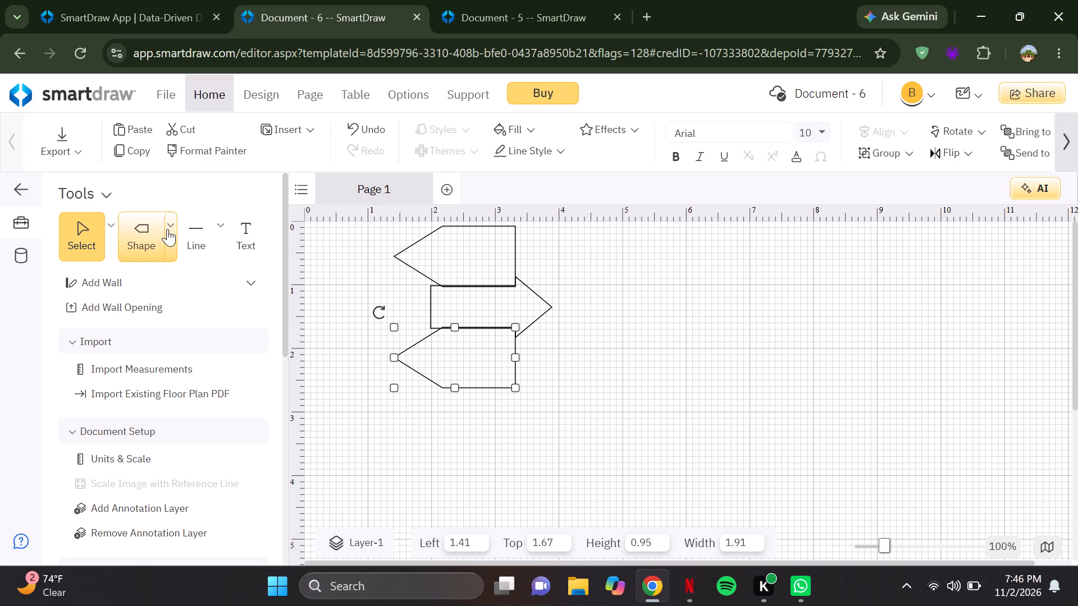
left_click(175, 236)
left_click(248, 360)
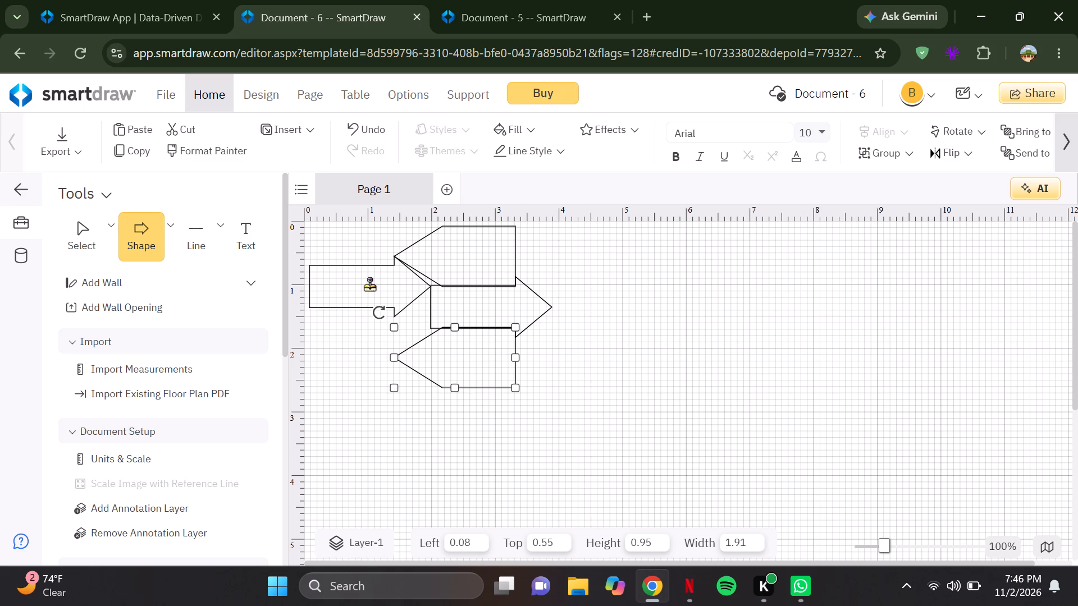
Place a parallelogram beside the arrow's tip, about 1.91 wide and 0.95 high, at about 3.88 left and 0.36 top.
left_click(169, 237)
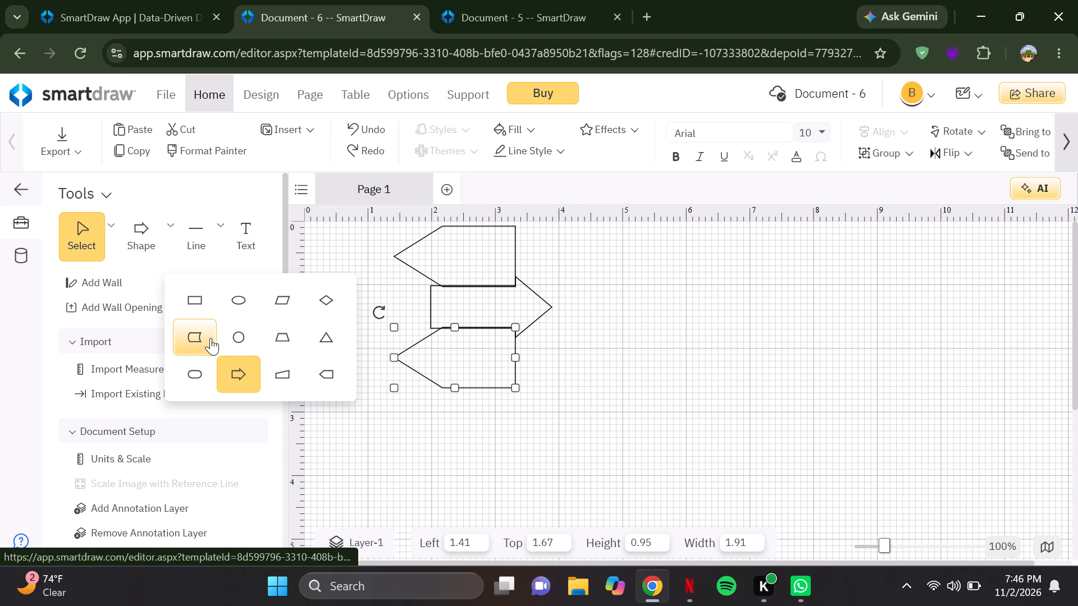
left_click(270, 302)
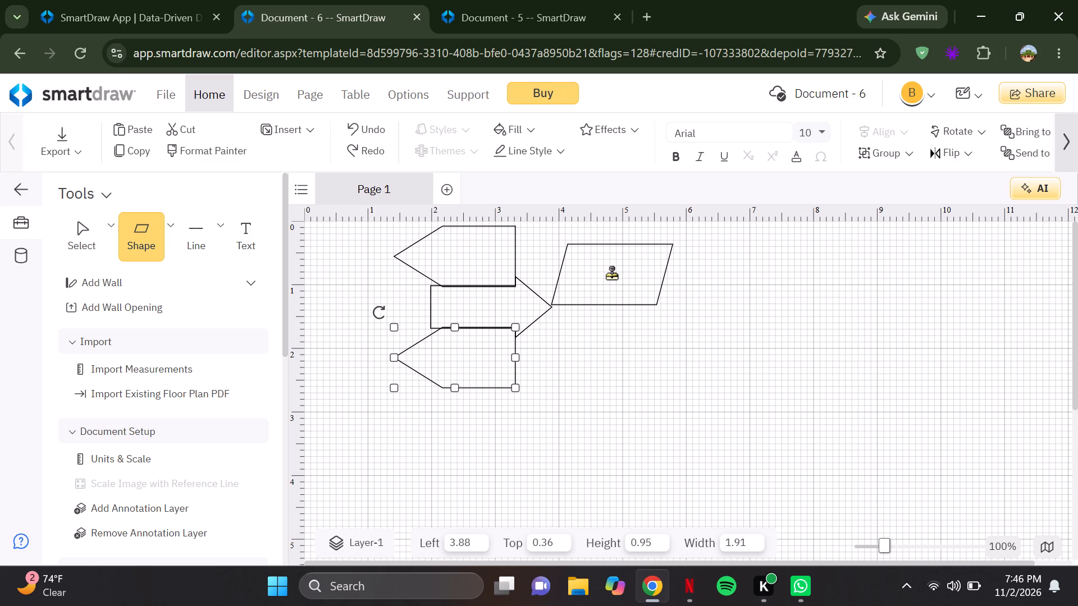
left_click(611, 274)
left_click(611, 276)
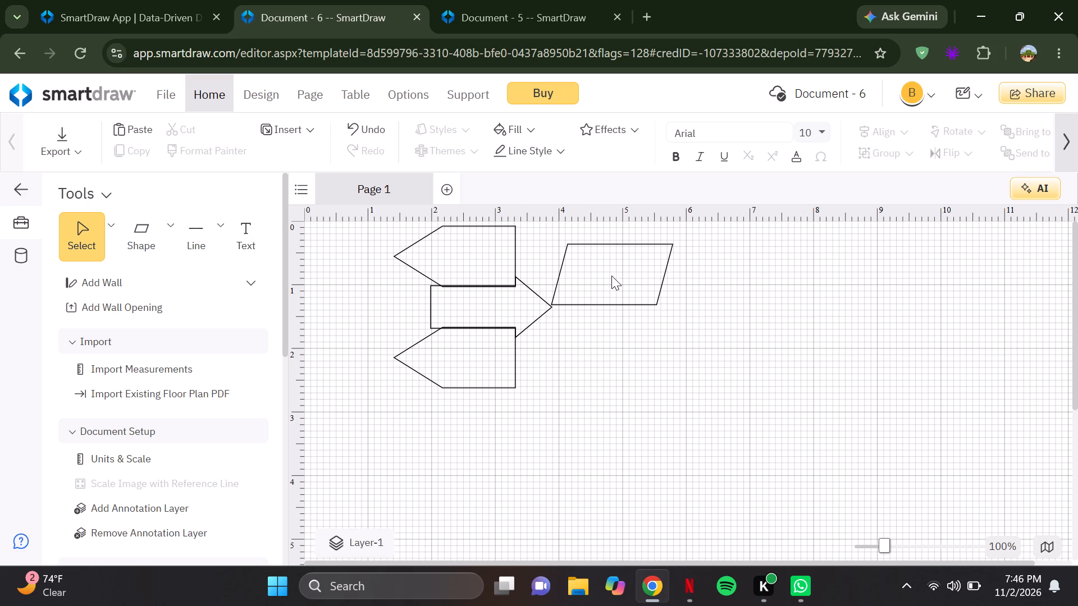
Move the parallelogram slightly down to about 0.40 top so its lower-left corner meets the arrow's tip.
left_click(610, 283)
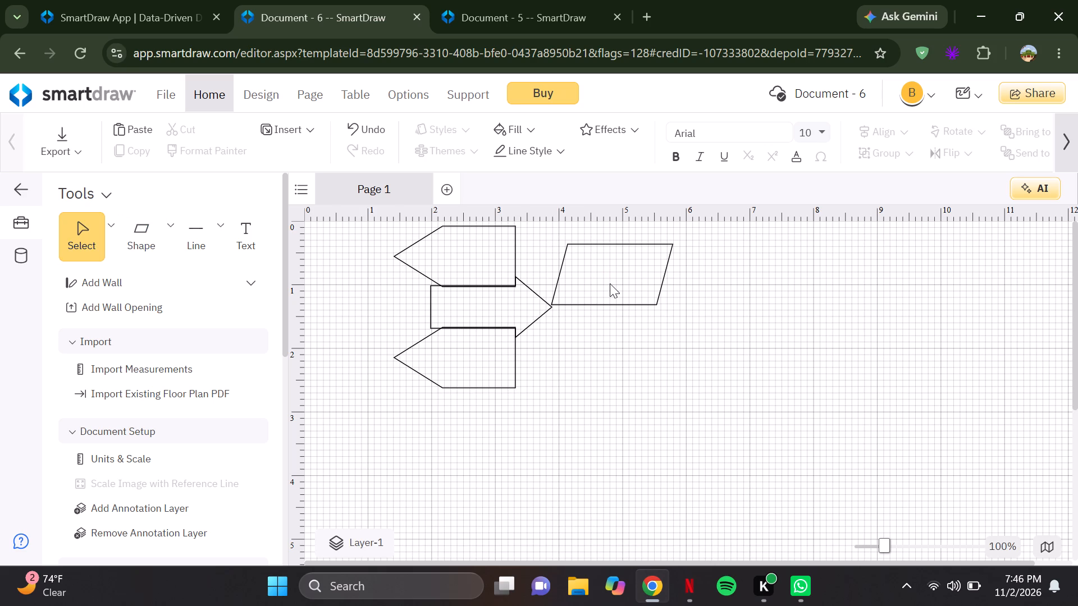
double_click(610, 283)
left_click_drag(610, 283, 608, 288)
left_click_drag(608, 288, 583, 301)
left_click(572, 305)
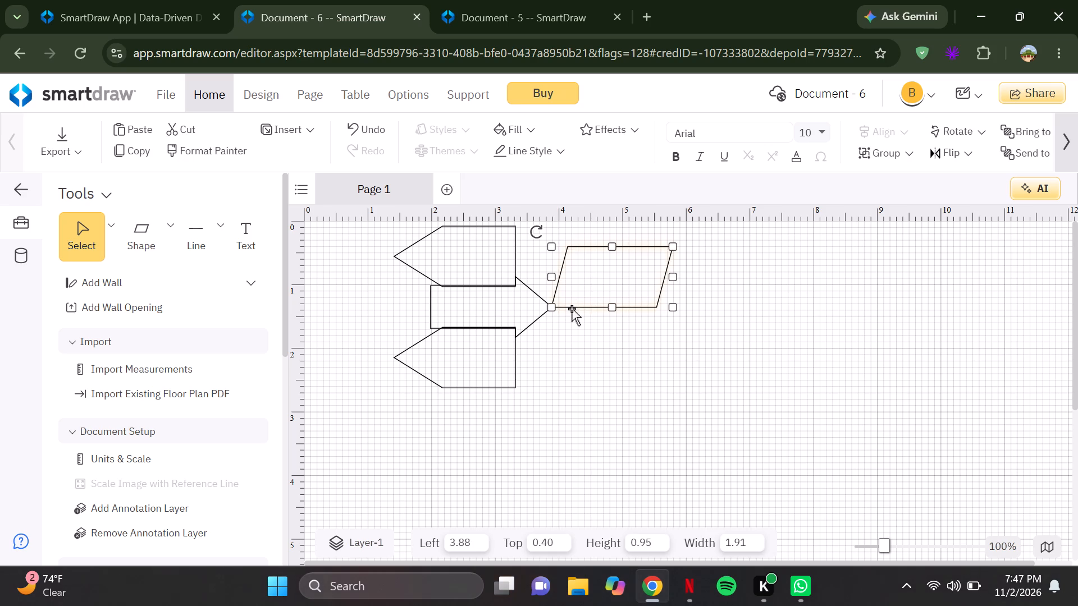
left_click(565, 330)
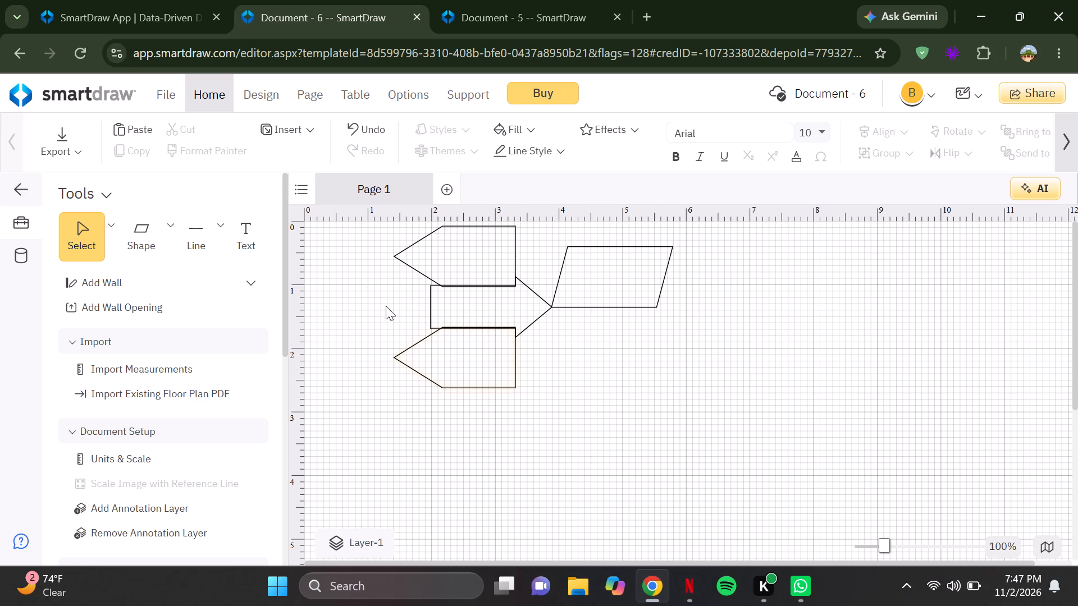
Place a second parallelogram directly below the first, sharing its bottom edge, at about 3.63 left and 1.36 top.
left_click(157, 237)
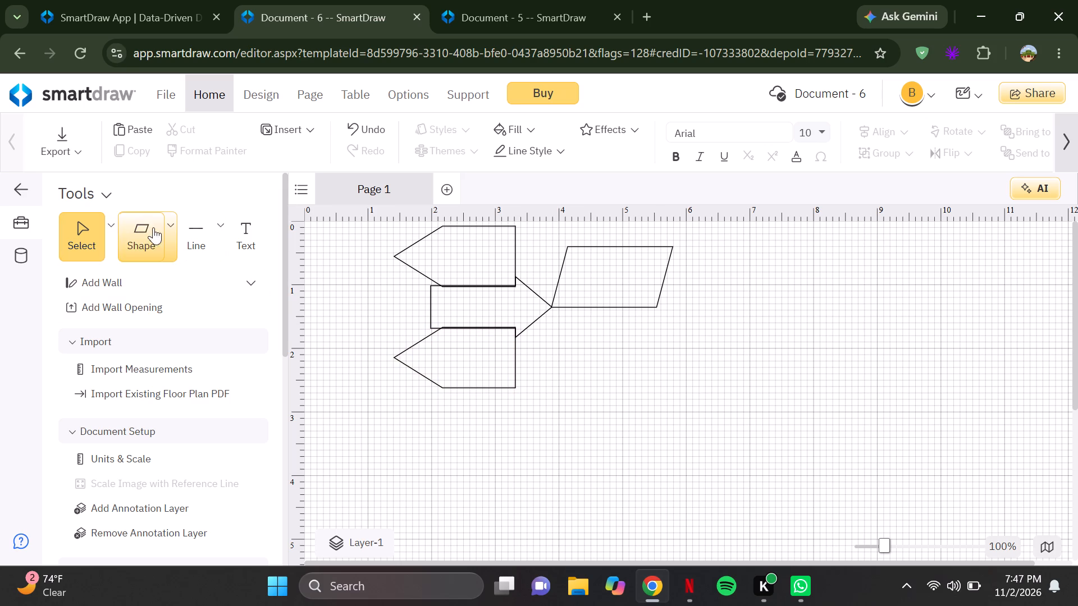
left_click(149, 220)
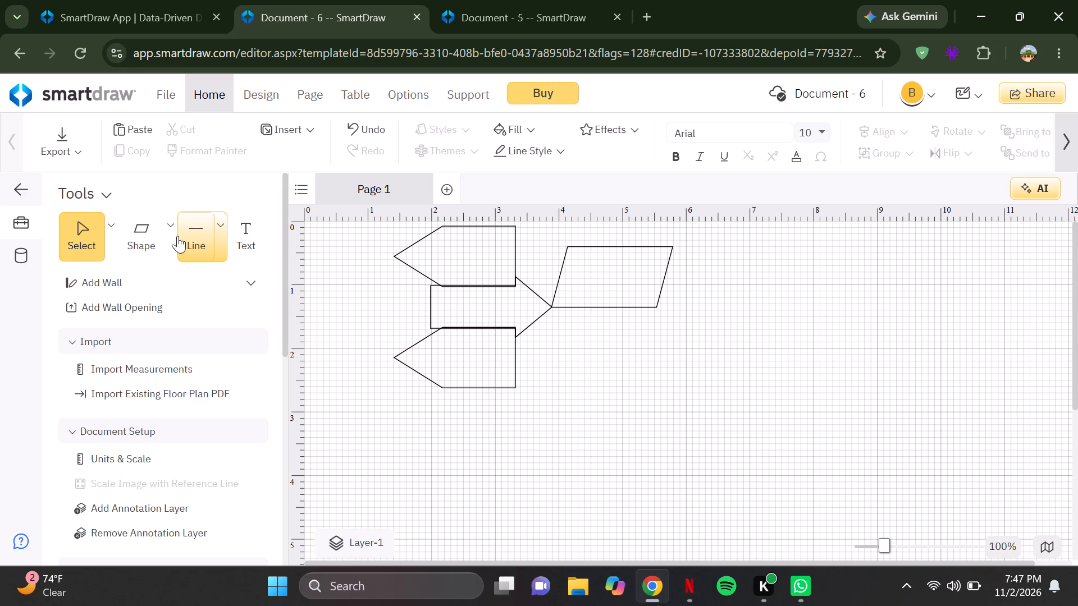
left_click(171, 233)
left_click(295, 300)
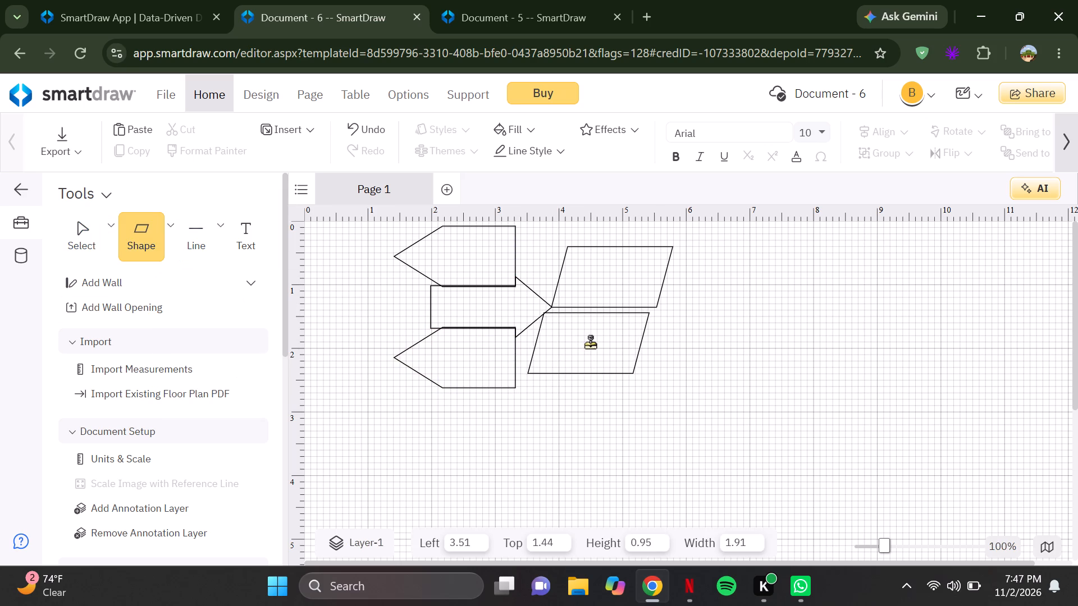
left_click(596, 338)
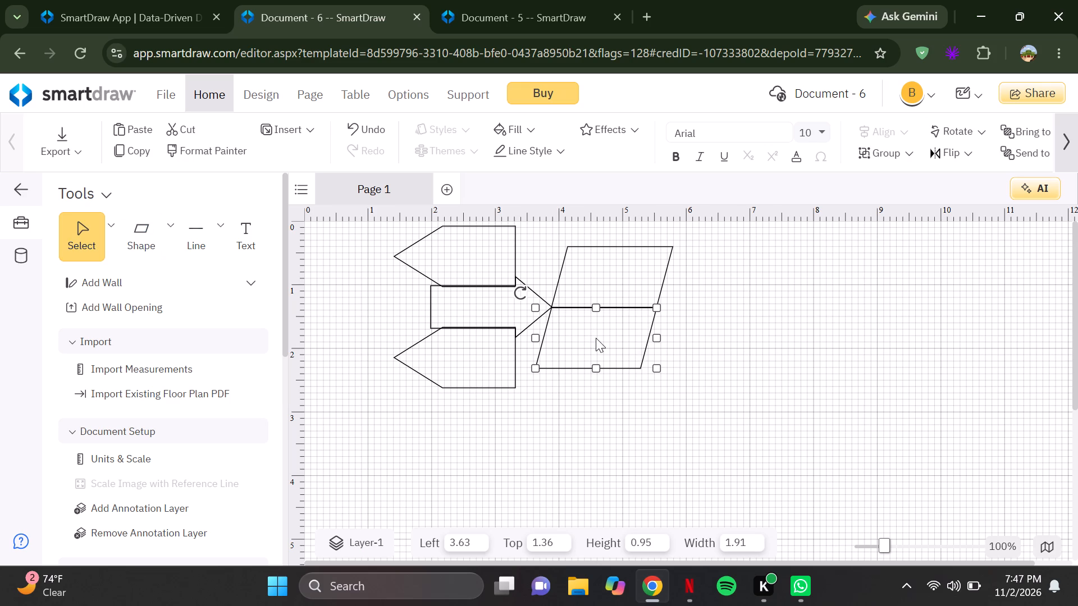
Draw a line about 0.45 long from the lower parallelogram's bottom-left corner to the lower pentagon's bottom-right corner.
left_click(200, 228)
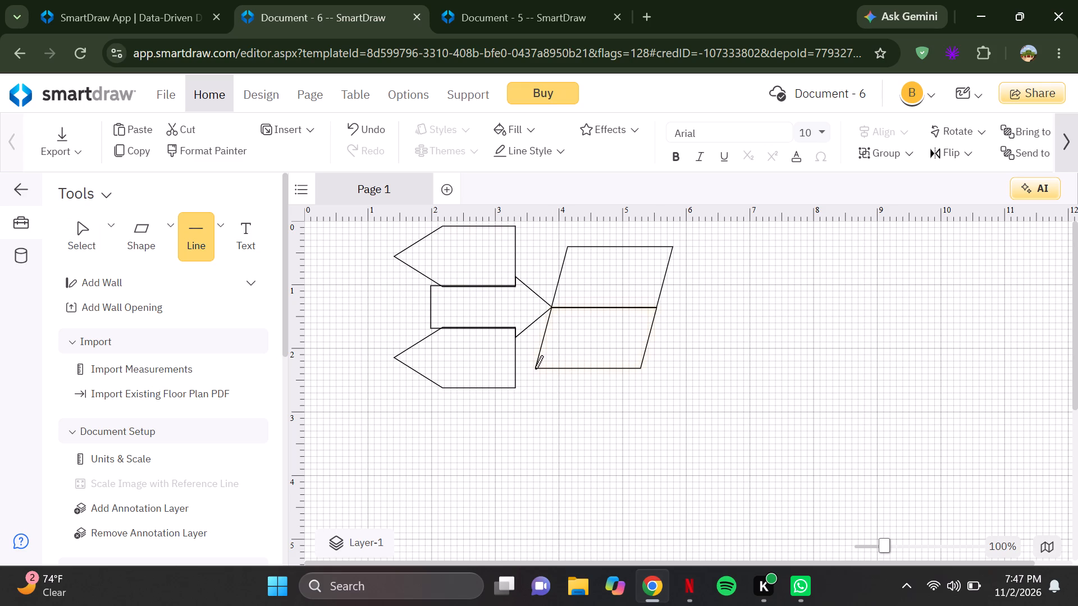
left_click_drag(535, 369, 516, 386)
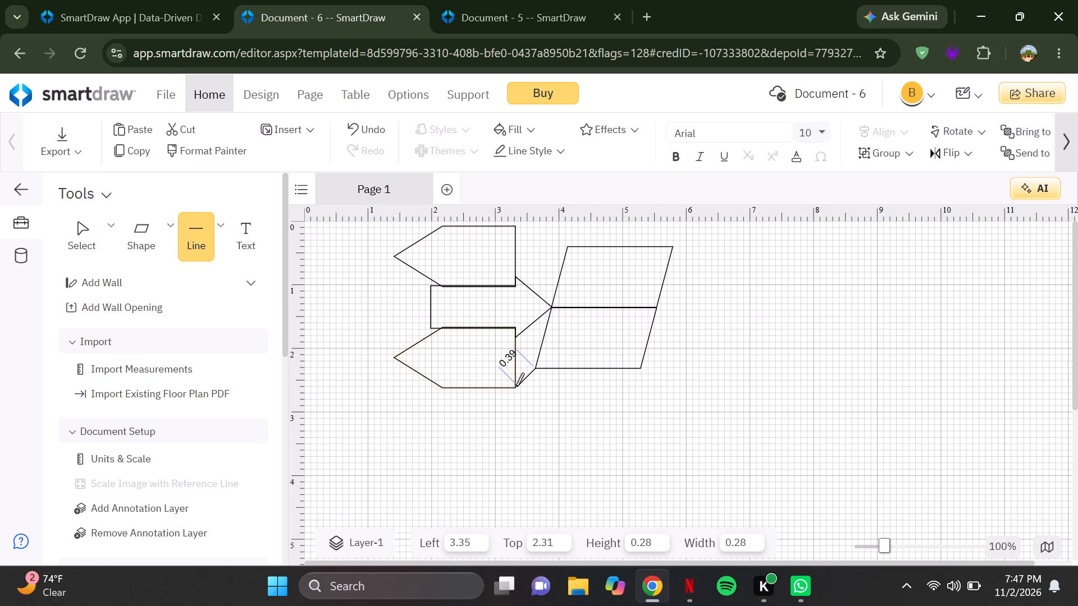
left_click_drag(516, 386, 514, 388)
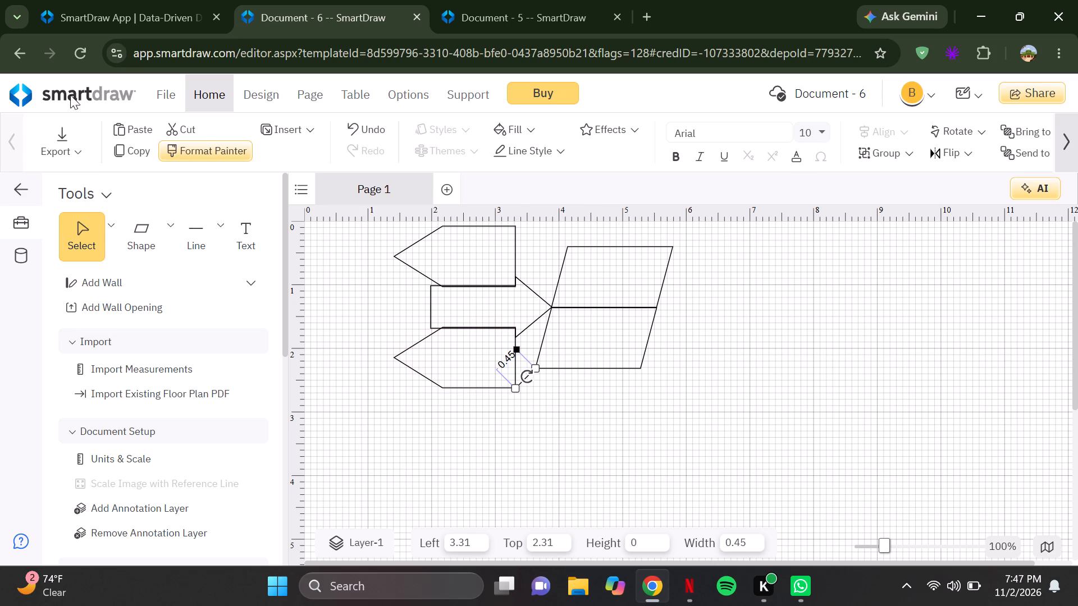
Draw a line about 0.51 long from the upper parallelogram's top-left corner to the midpoint of its slanted left edge.
left_click(194, 238)
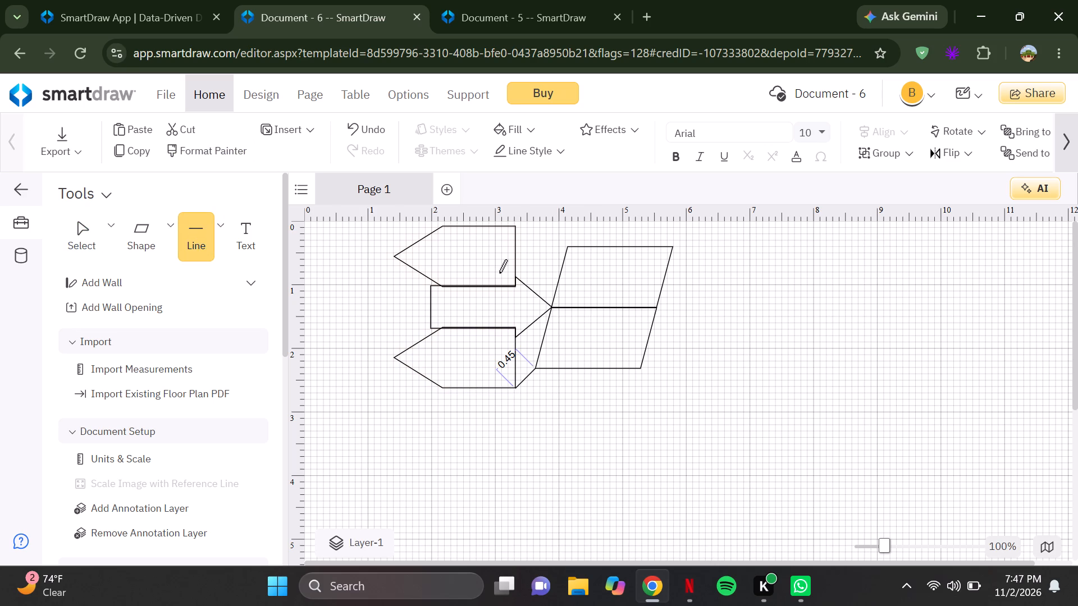
left_click(567, 247)
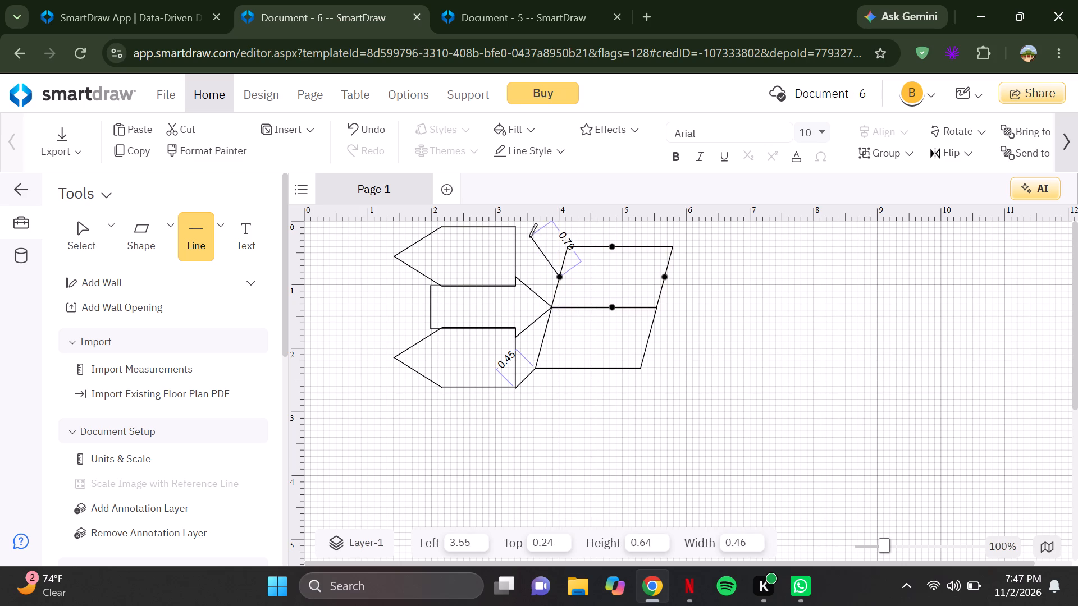
left_click(568, 246)
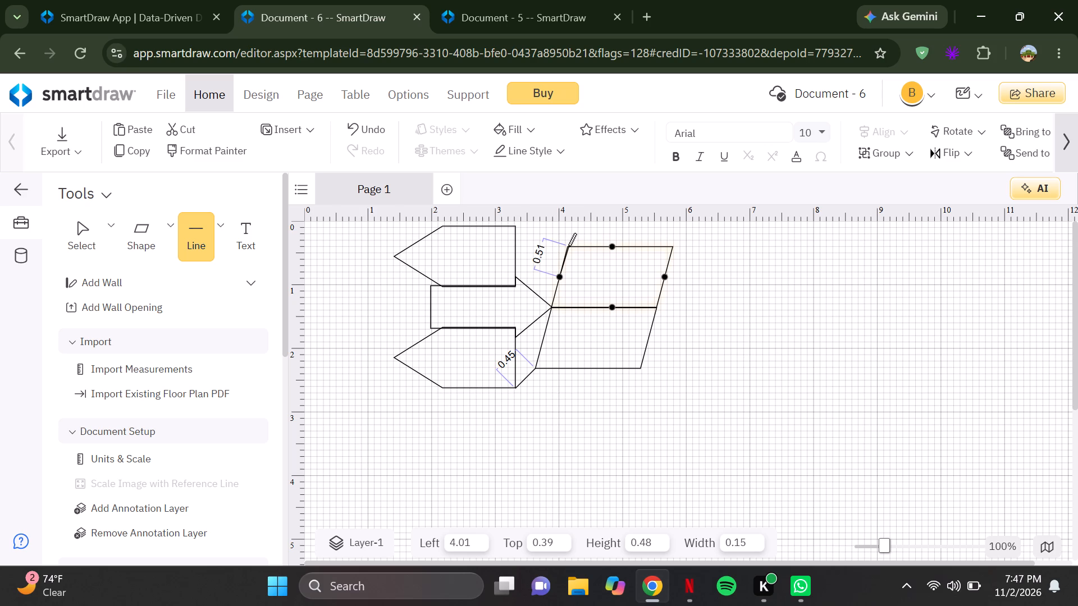
left_click(568, 246)
left_click(515, 262)
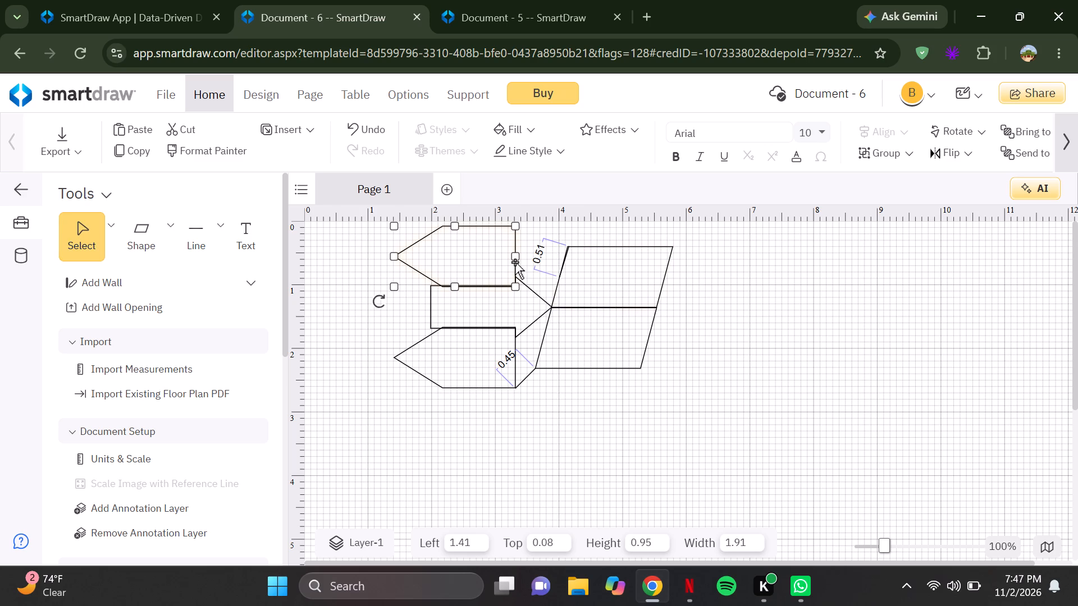
left_click(539, 264)
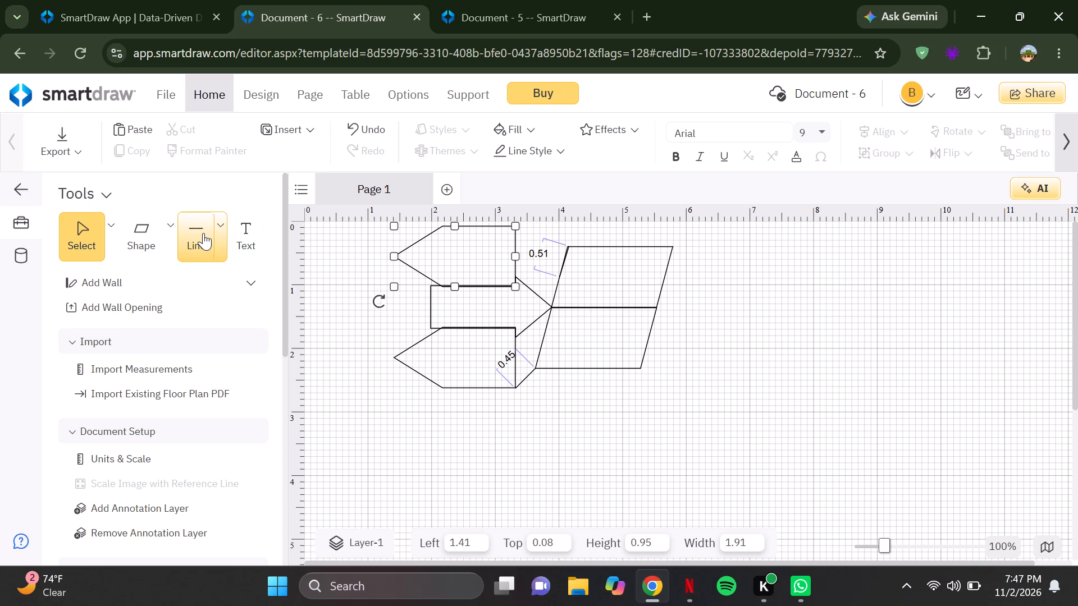
Draw a vertical line about 0.44 long on the upper pentagon's right edge, from near its top corner to the edge's midpoint.
left_click(203, 233)
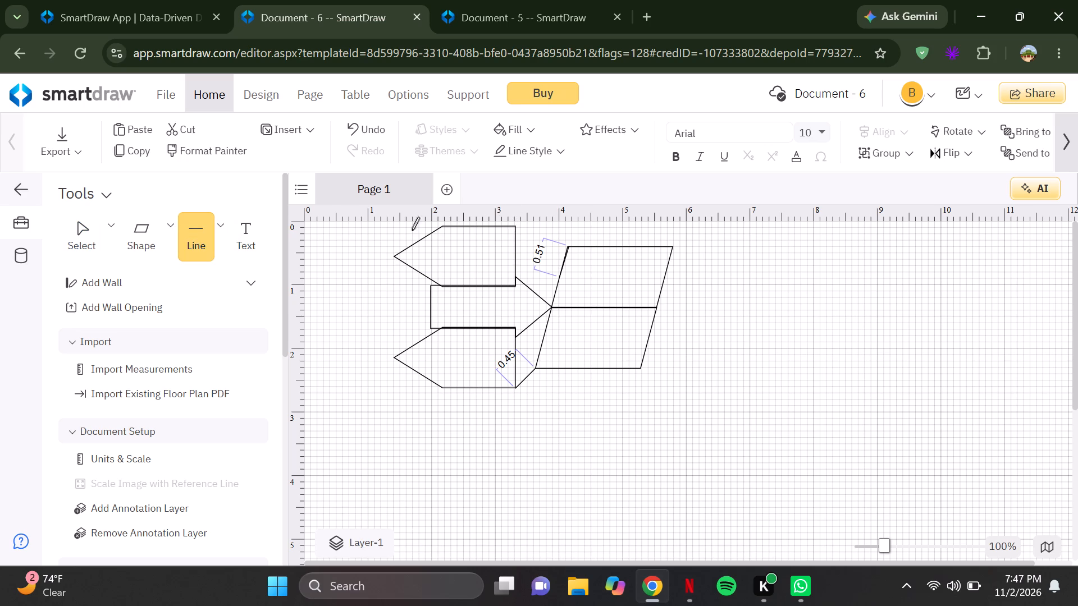
left_click(215, 244)
left_click(195, 250)
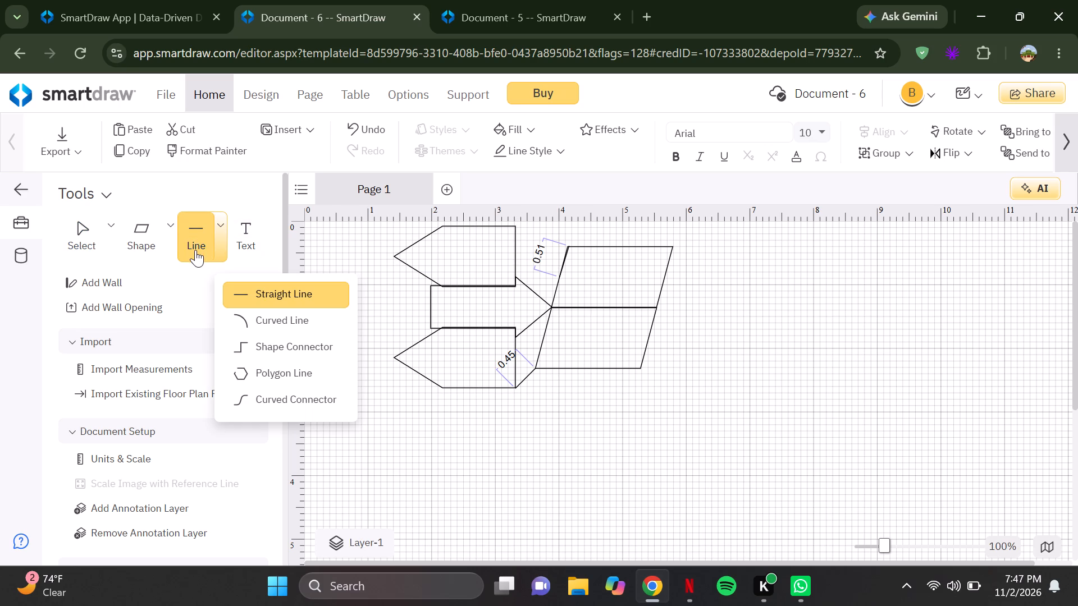
left_click(515, 226)
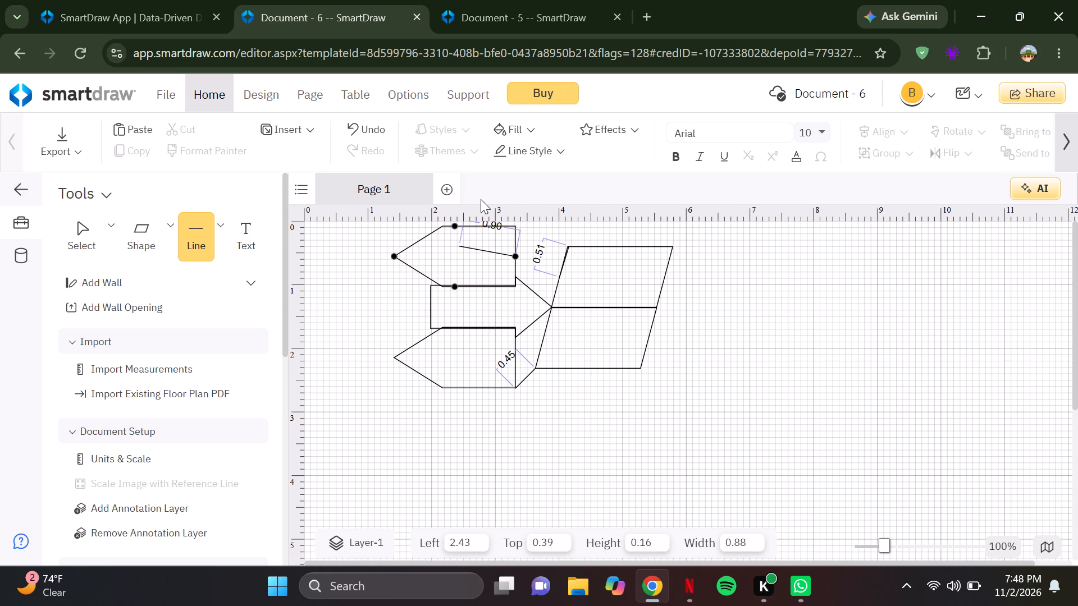
left_click(515, 227)
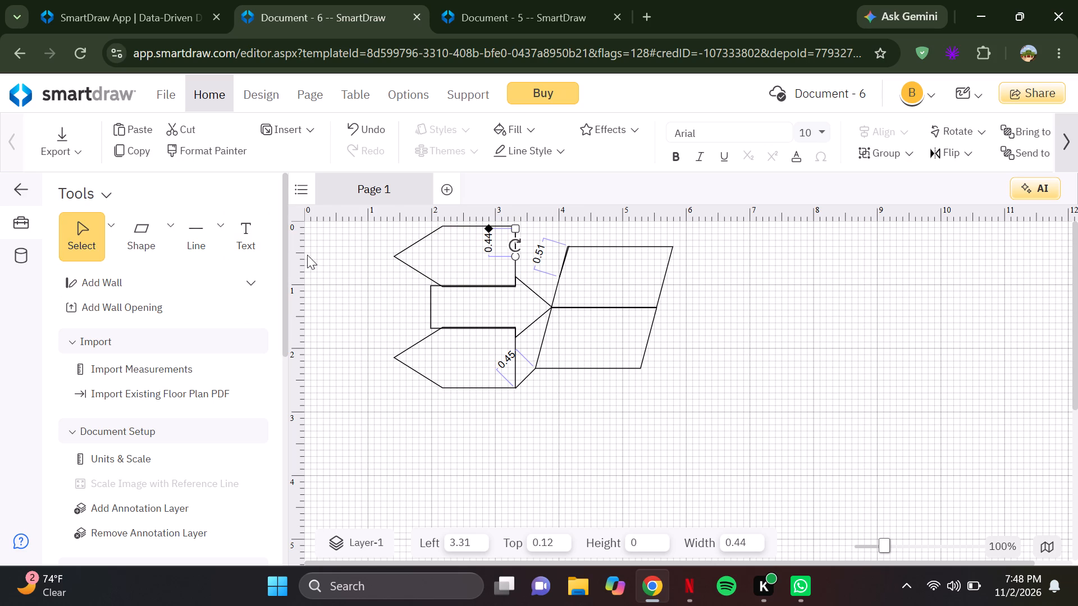
Draw a vertical line about 1.59 long joining the left tips of the upper and lower pentagons.
left_click(194, 218)
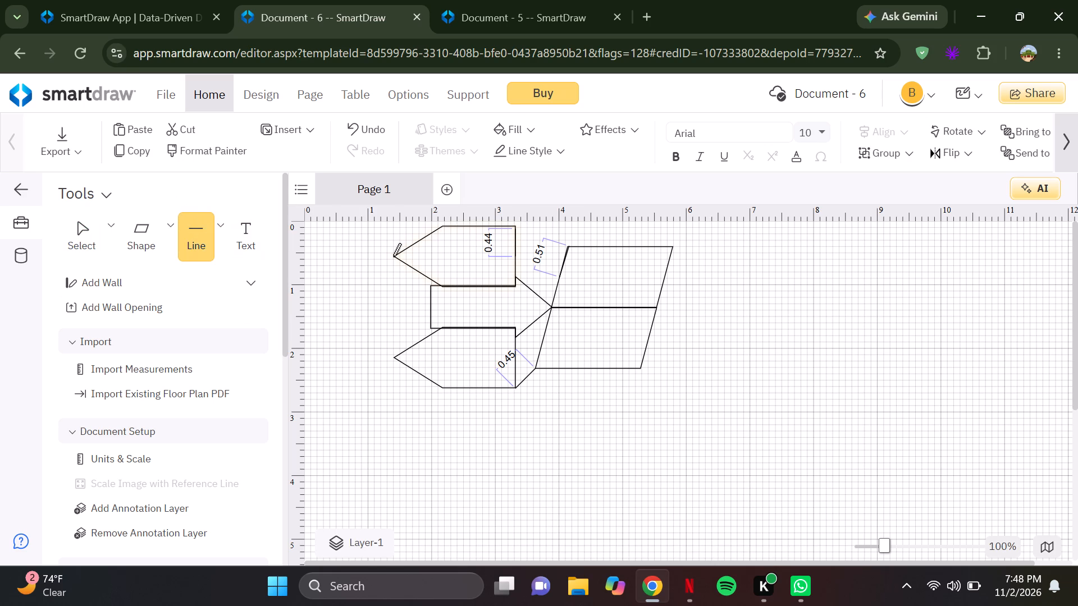
left_click_drag(393, 256, 399, 306)
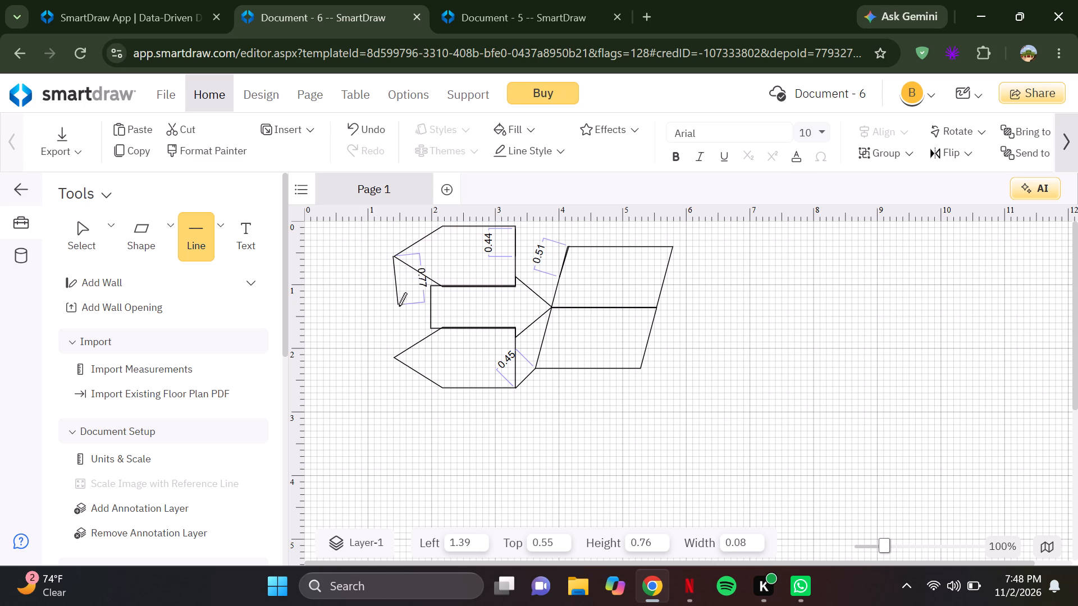
left_click_drag(399, 306, 398, 356)
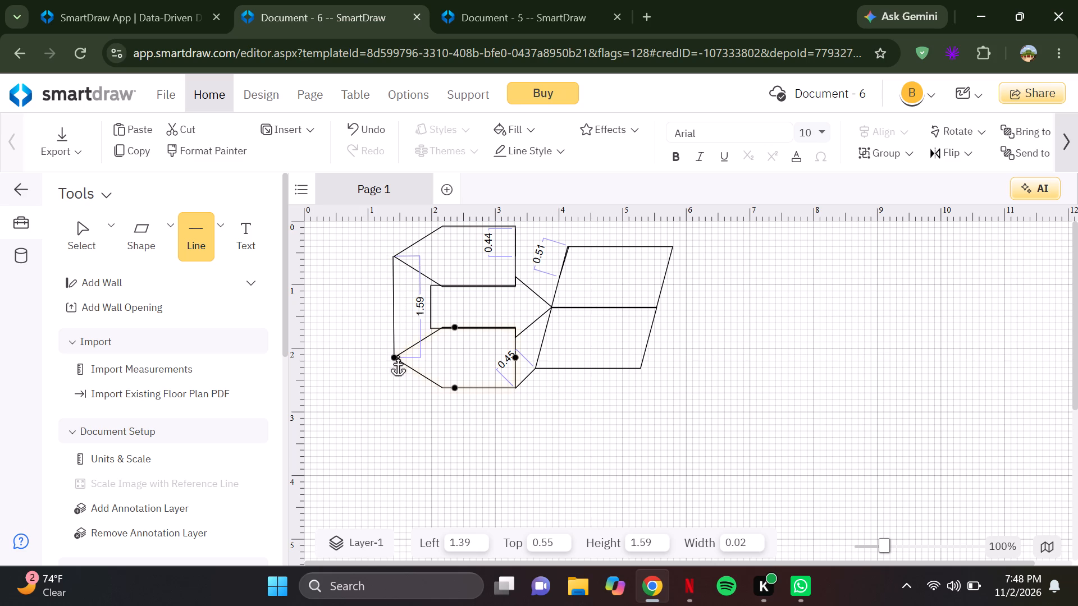
left_click_drag(398, 356, 396, 356)
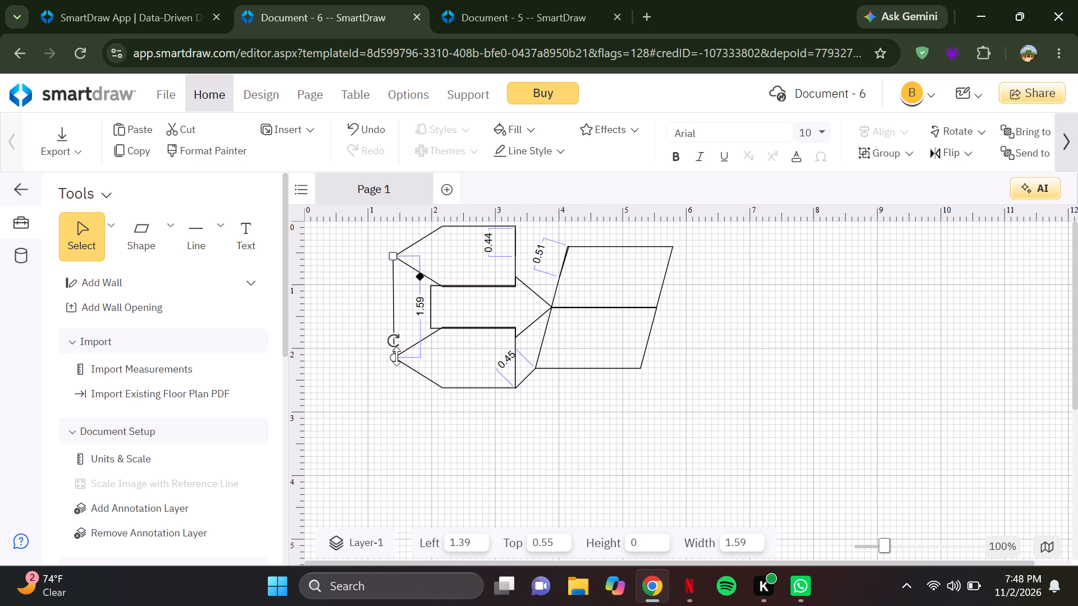
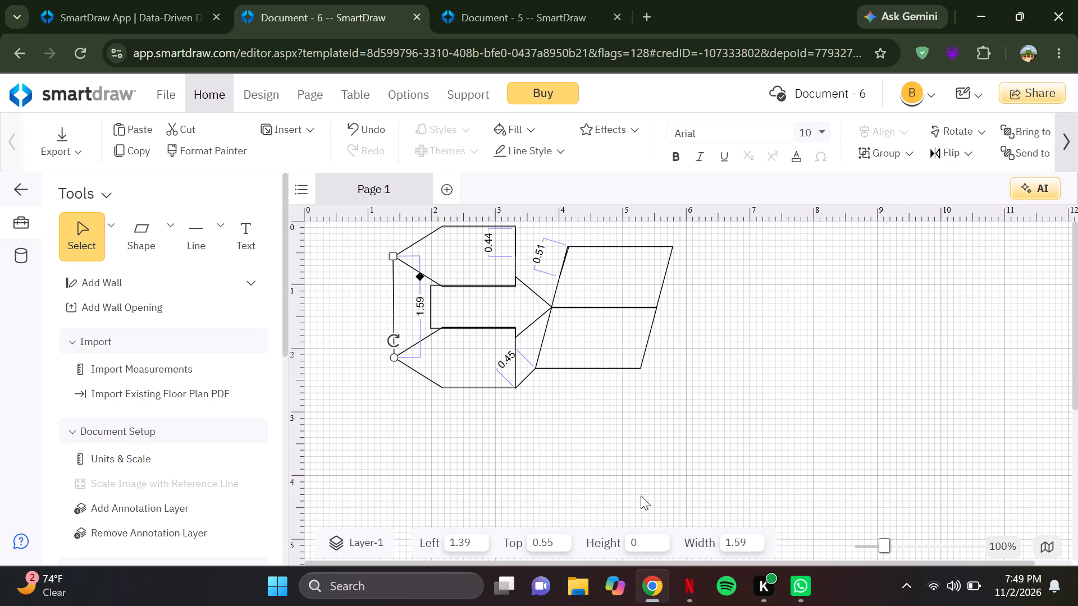
Add a third parallelogram, about 1.91 wide and 0.95 high, adjoining the upper parallelogram's right slanted edge.
left_click(682, 425)
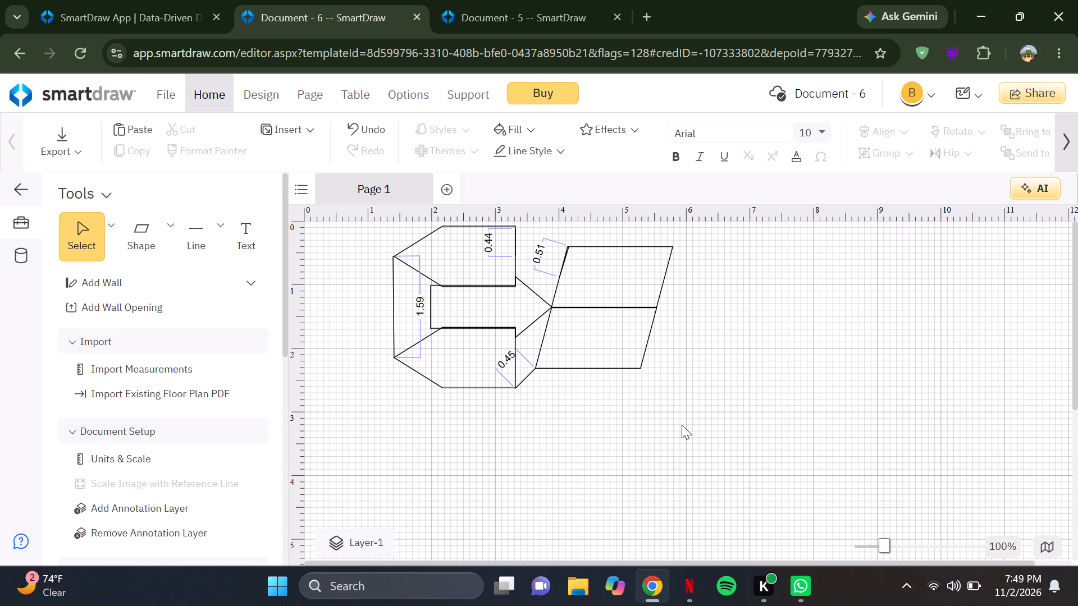
left_click(198, 236)
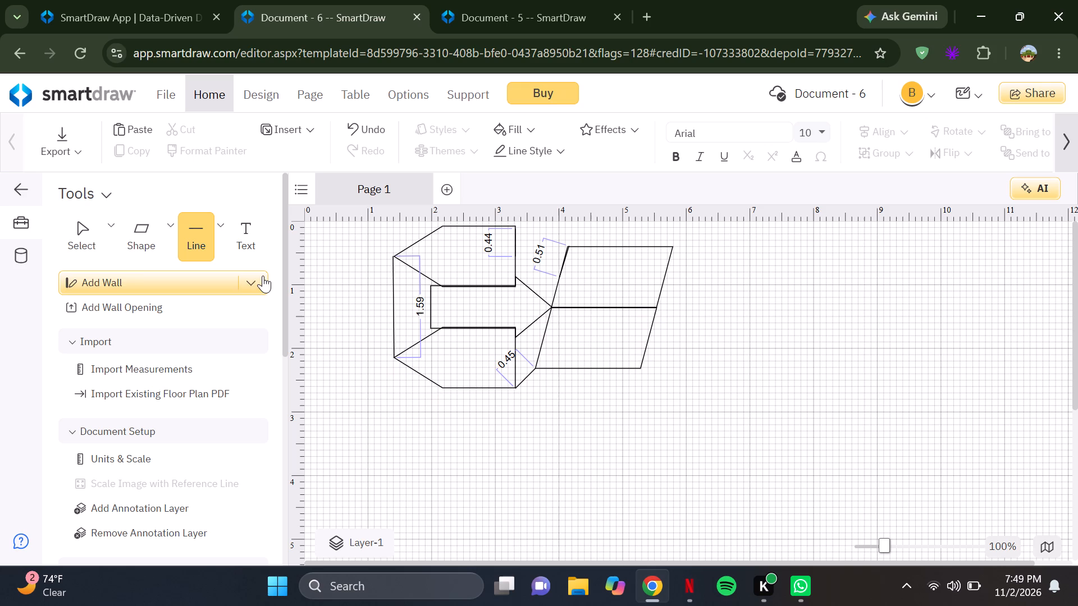
left_click(148, 221)
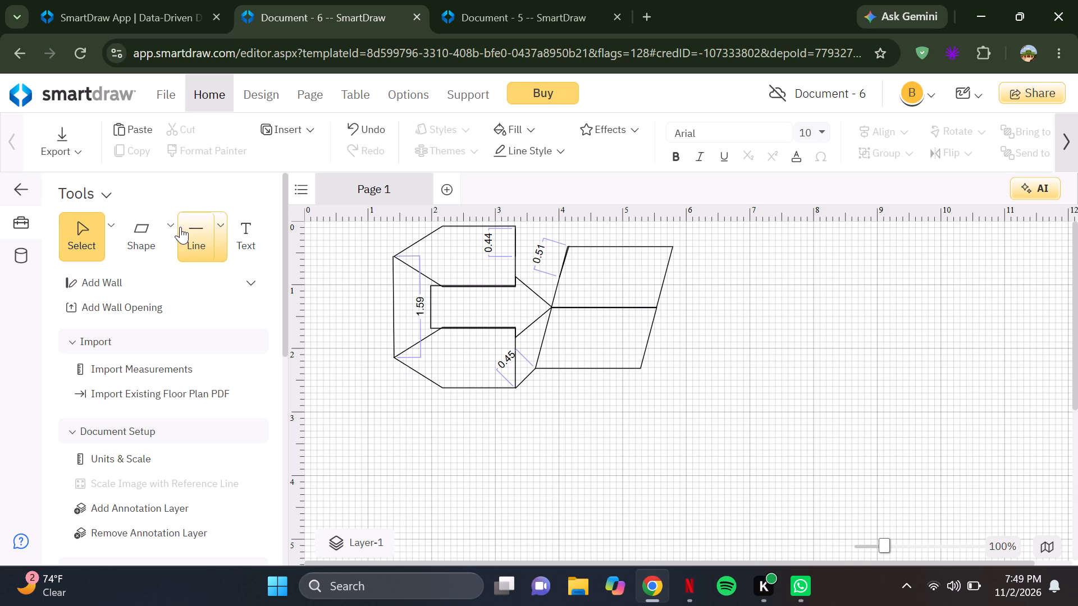
left_click(168, 229)
left_click(268, 297)
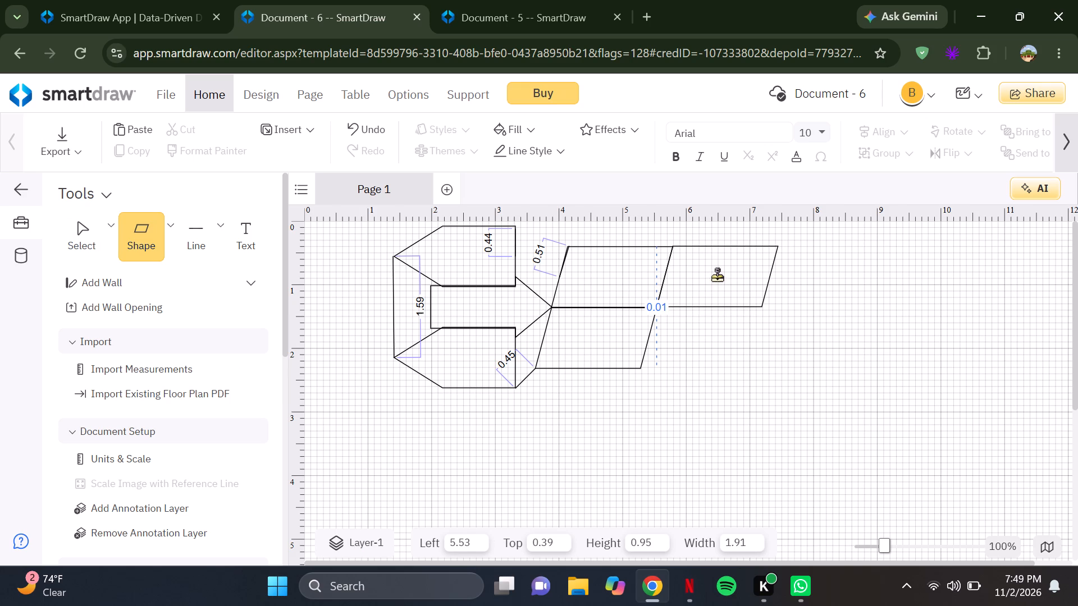
left_click(717, 276)
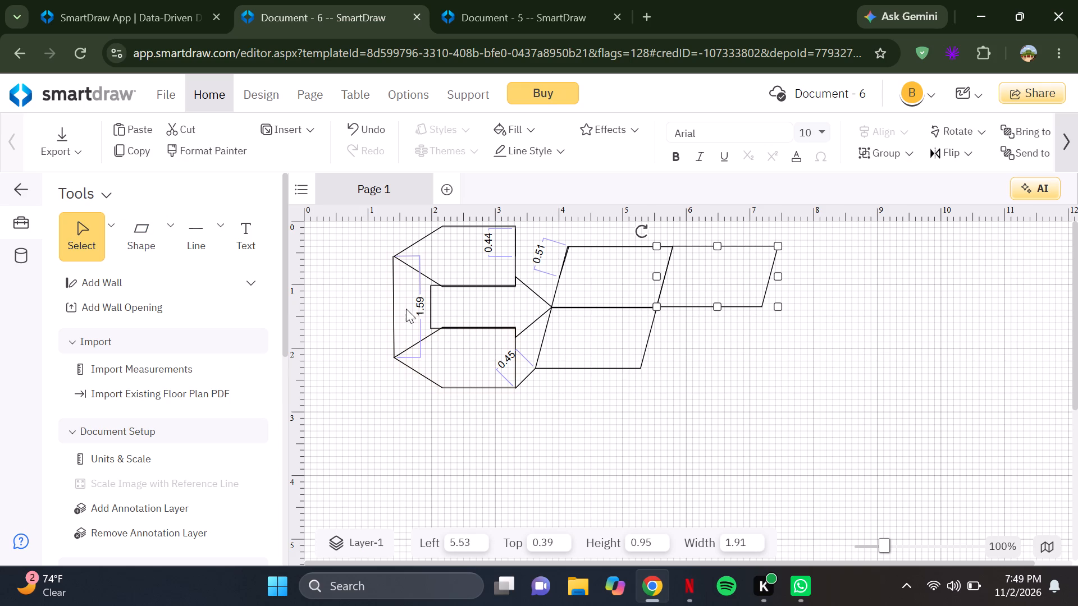
Draw a line about 2.18 long from the lower parallelogram's bottom-right corner to the third parallelogram's bottom-right corner.
left_click(208, 241)
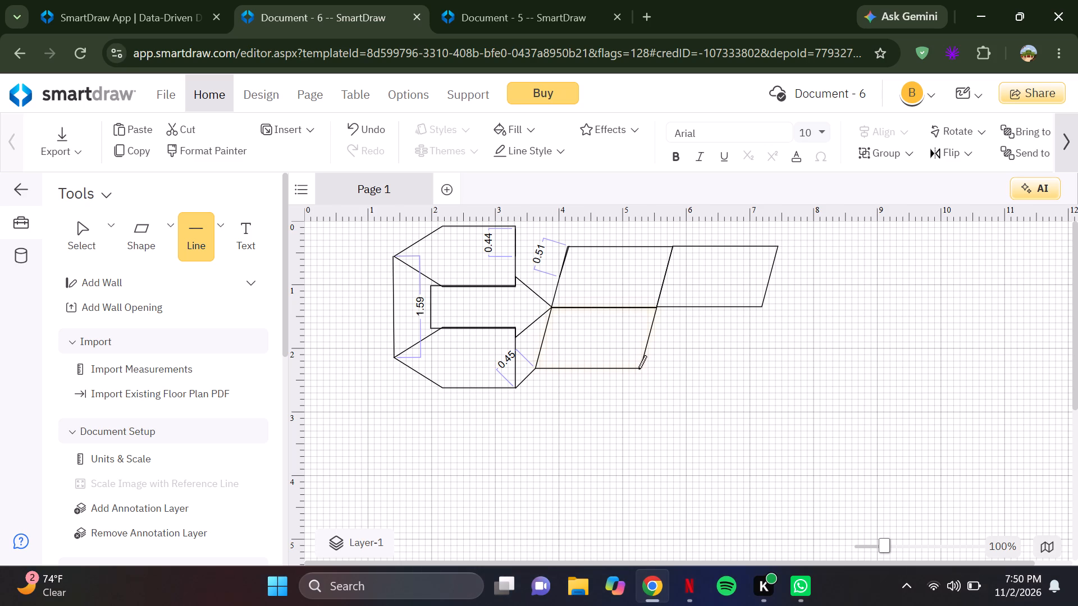
left_click_drag(638, 369, 667, 360)
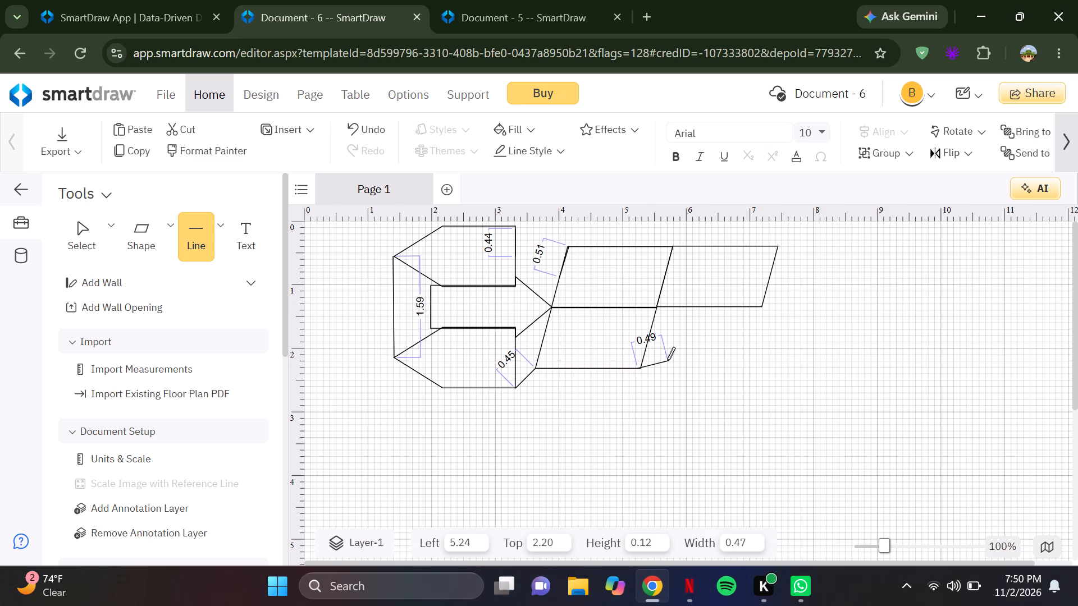
left_click_drag(667, 360, 735, 316)
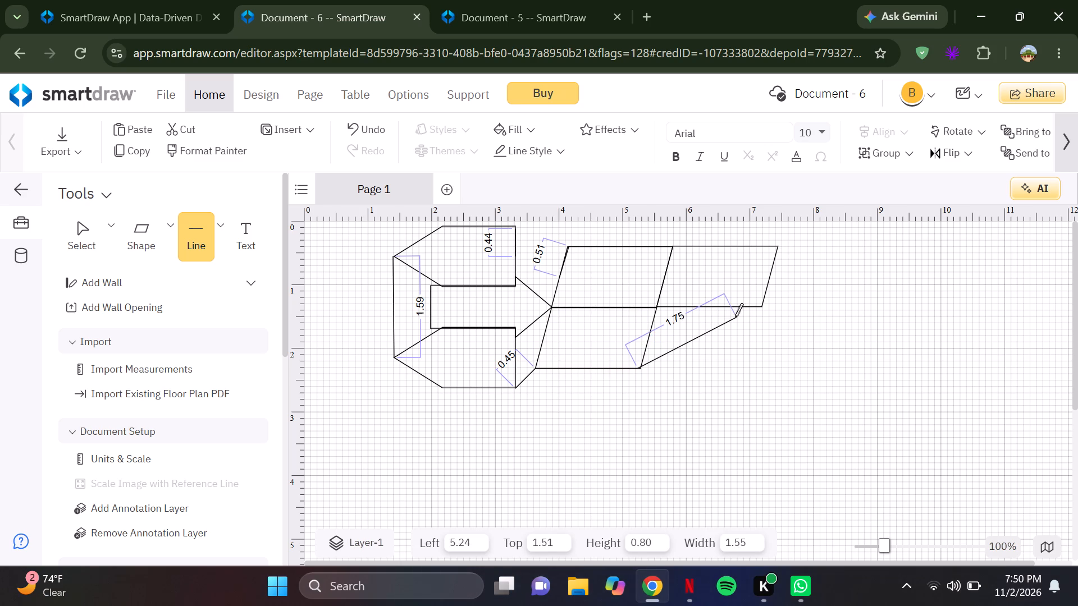
left_click_drag(735, 316, 760, 307)
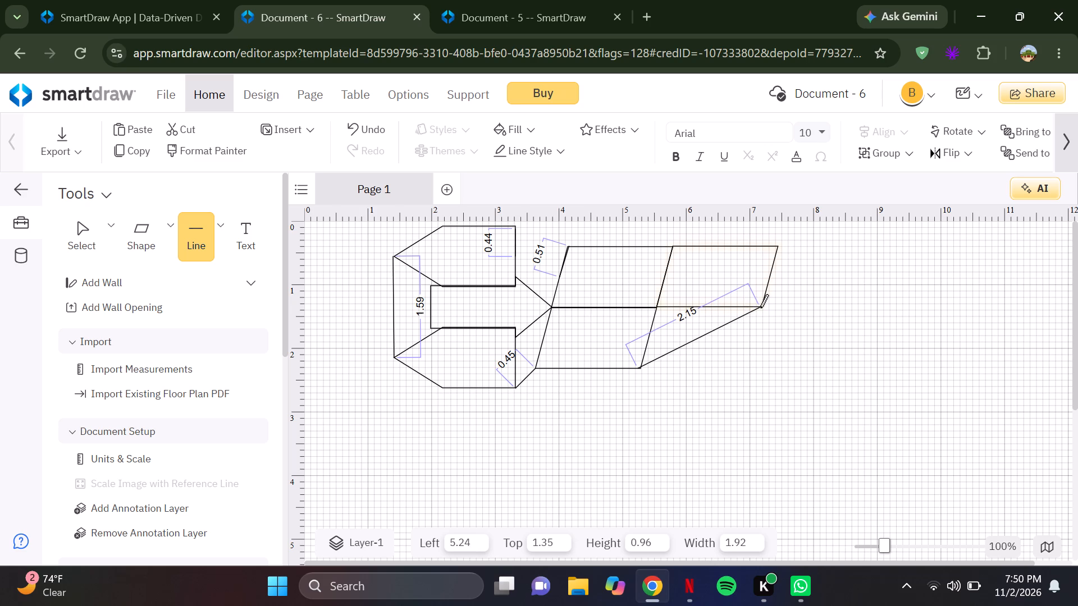
left_click_drag(760, 307, 762, 307)
left_click(762, 307)
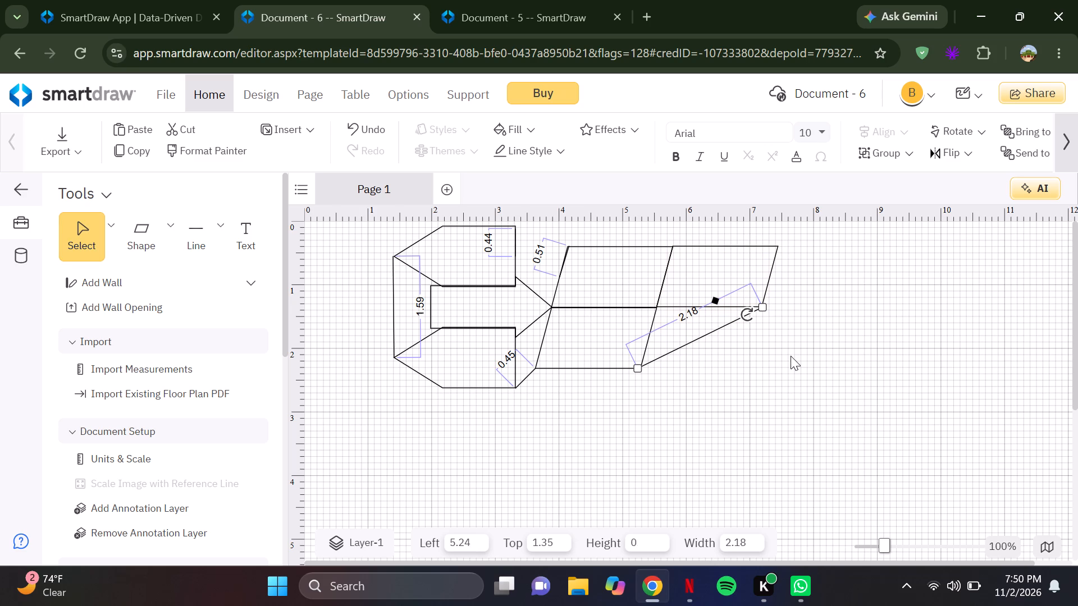
left_click(791, 356)
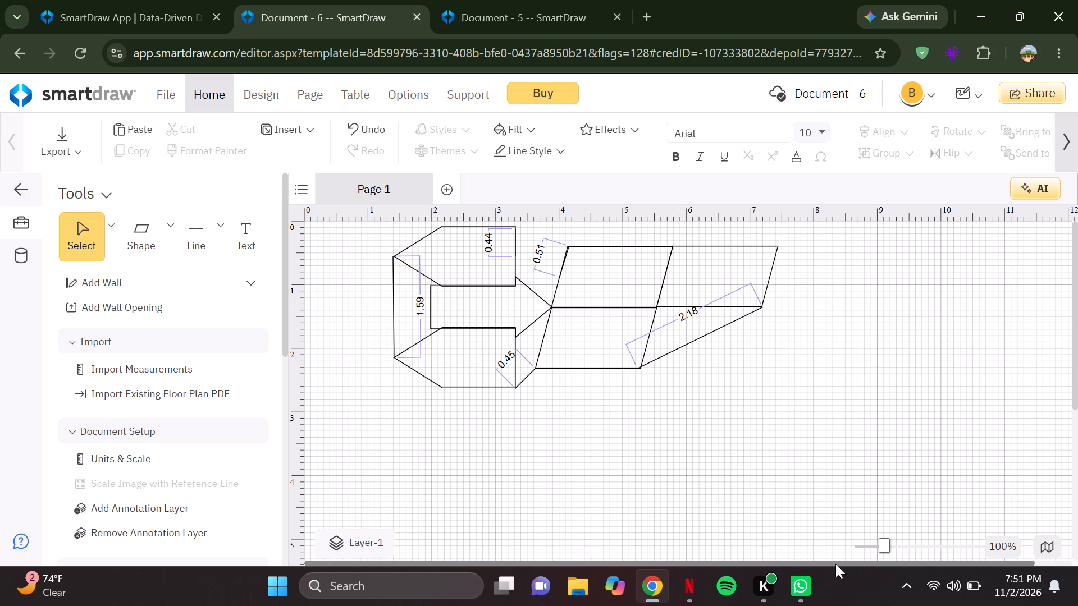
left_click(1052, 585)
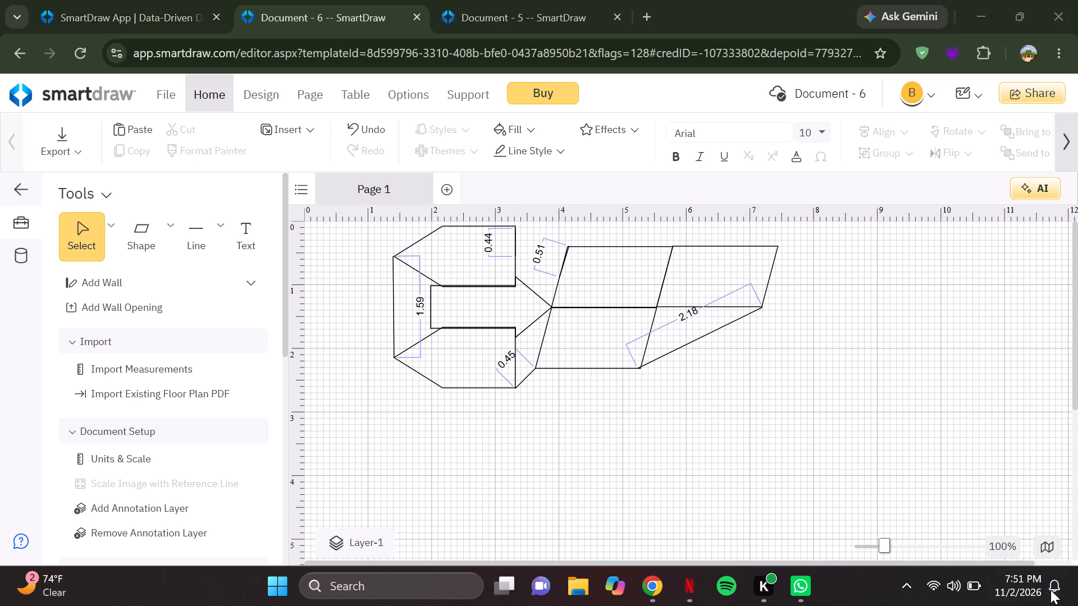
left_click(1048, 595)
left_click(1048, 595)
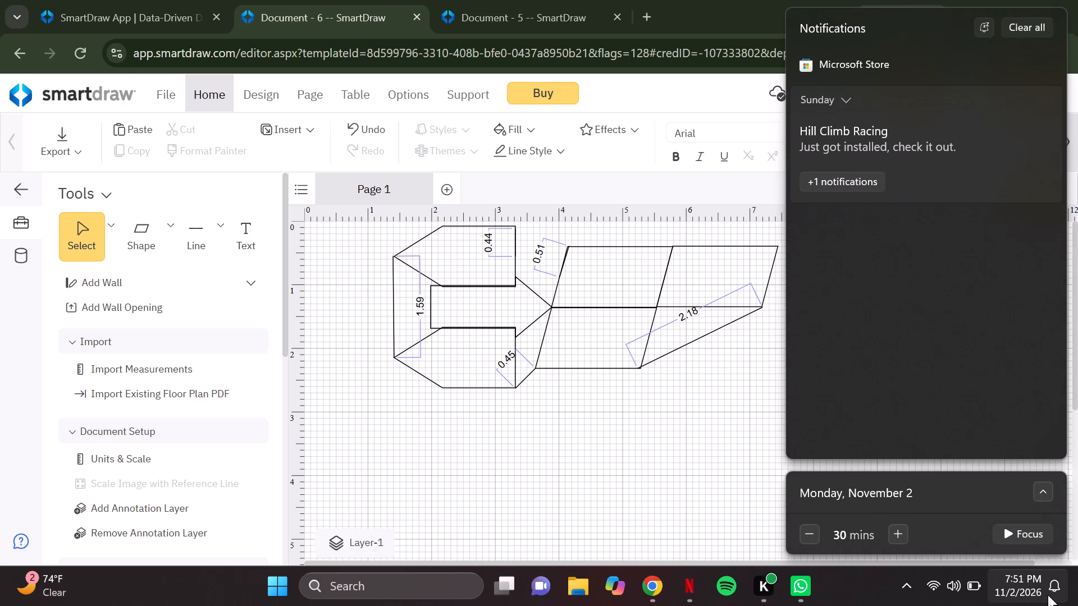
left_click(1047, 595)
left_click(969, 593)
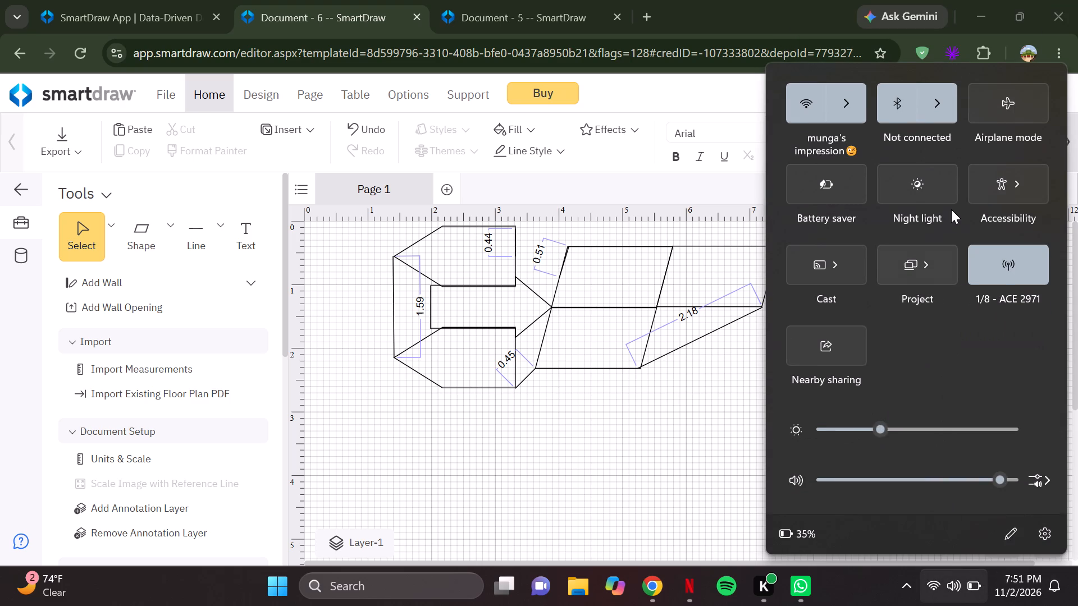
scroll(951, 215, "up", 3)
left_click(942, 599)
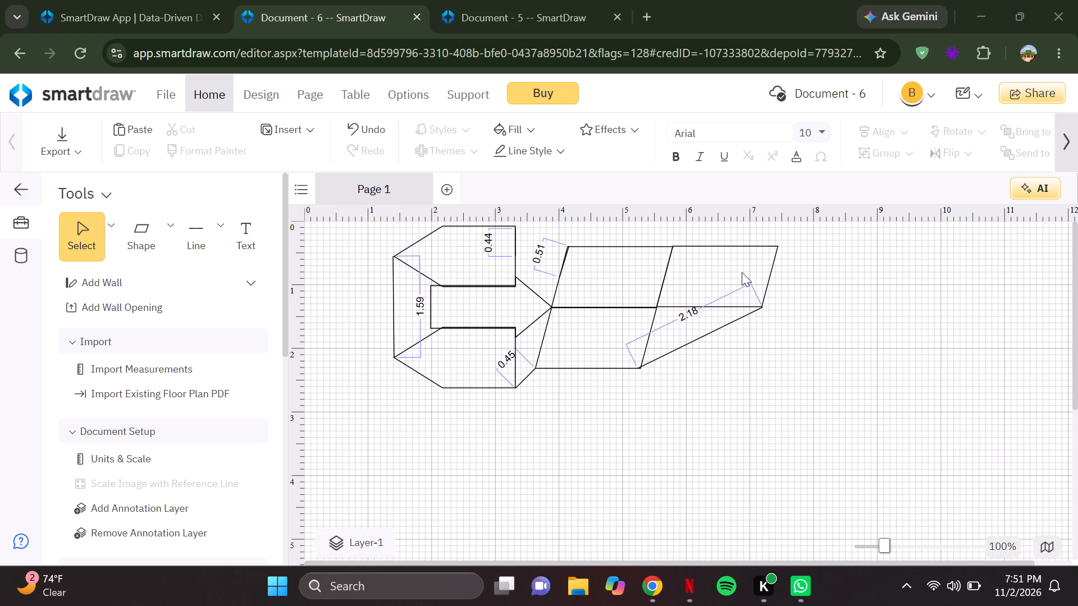
Draw a horizontal straight line about 4.16 long, extending right from the lower pentagon's bottom-right corner, beneath the parallelograms.
left_click(158, 242)
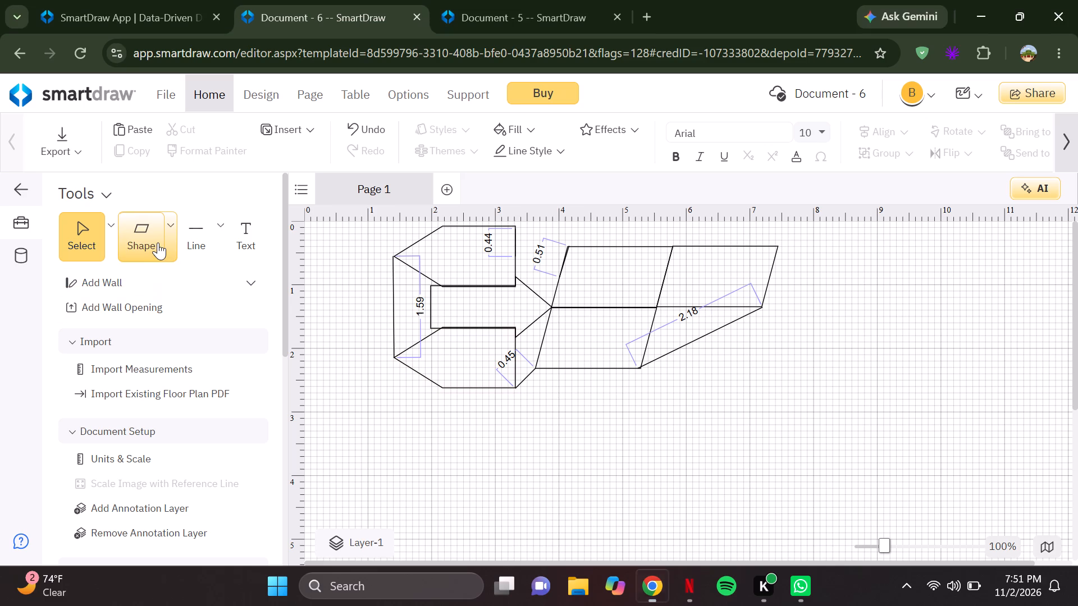
left_click(176, 239)
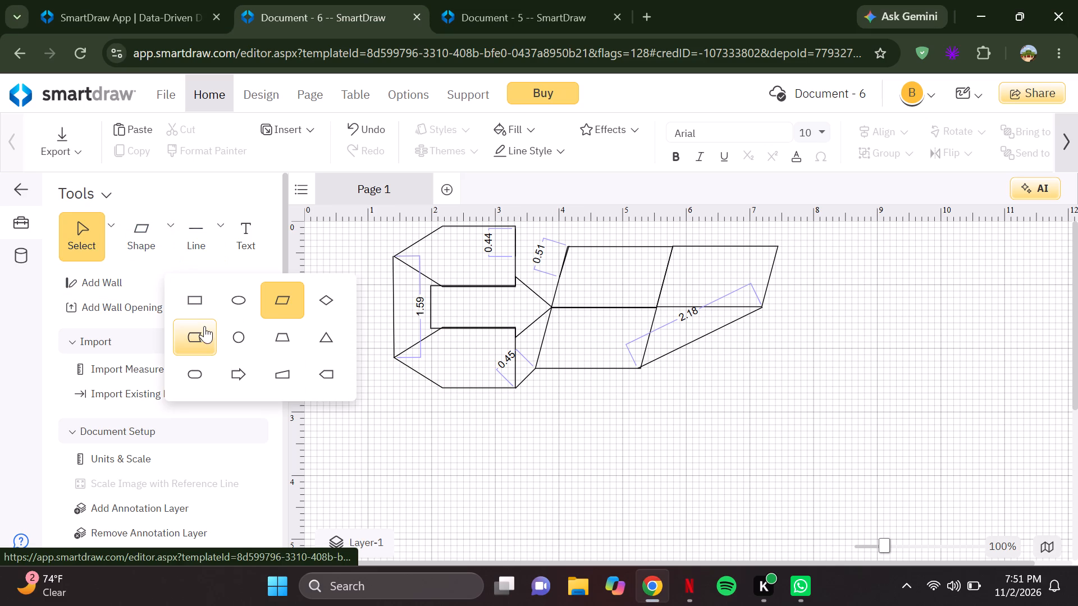
left_click(220, 232)
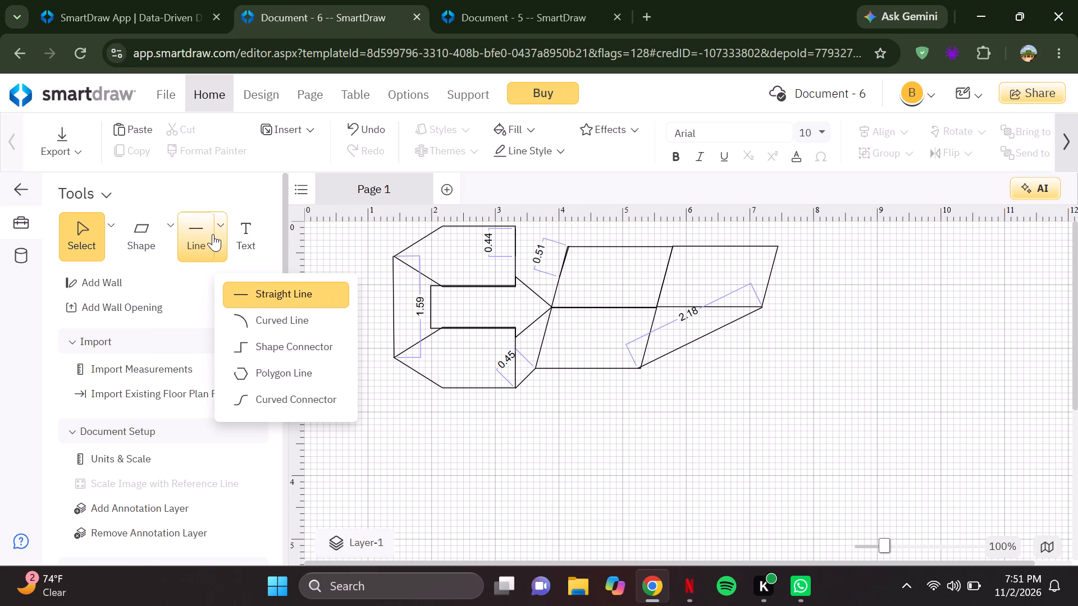
double_click(212, 235)
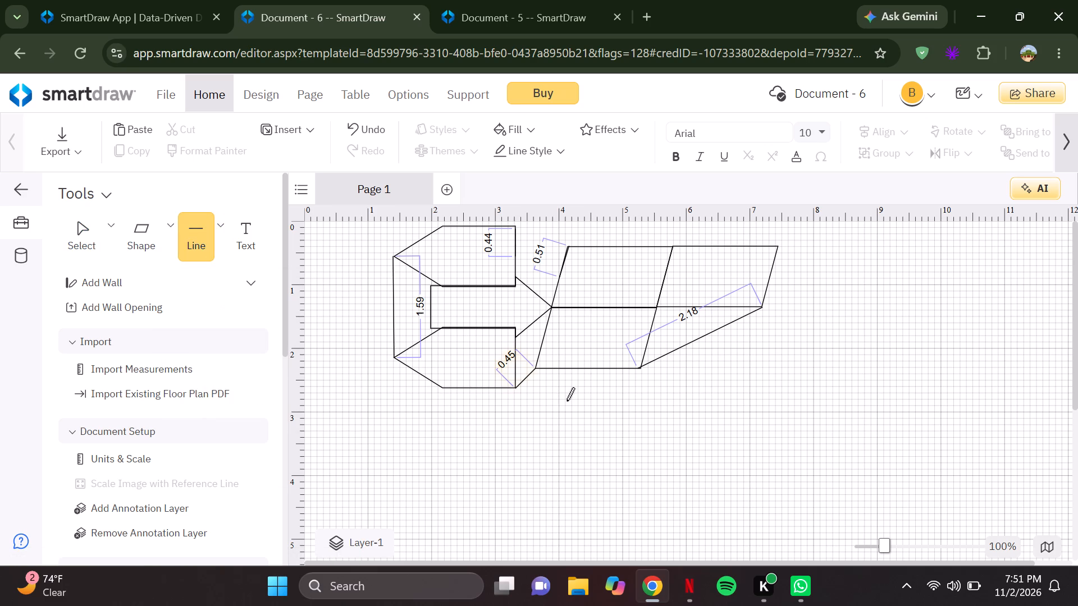
left_click(514, 388)
left_click_drag(514, 388, 521, 387)
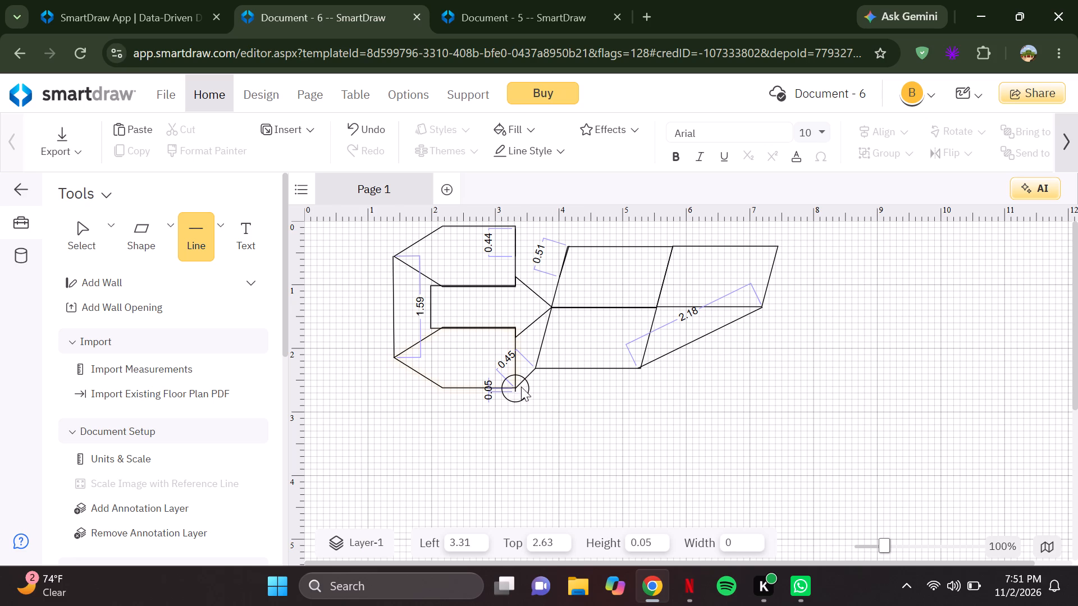
left_click_drag(521, 387, 601, 389)
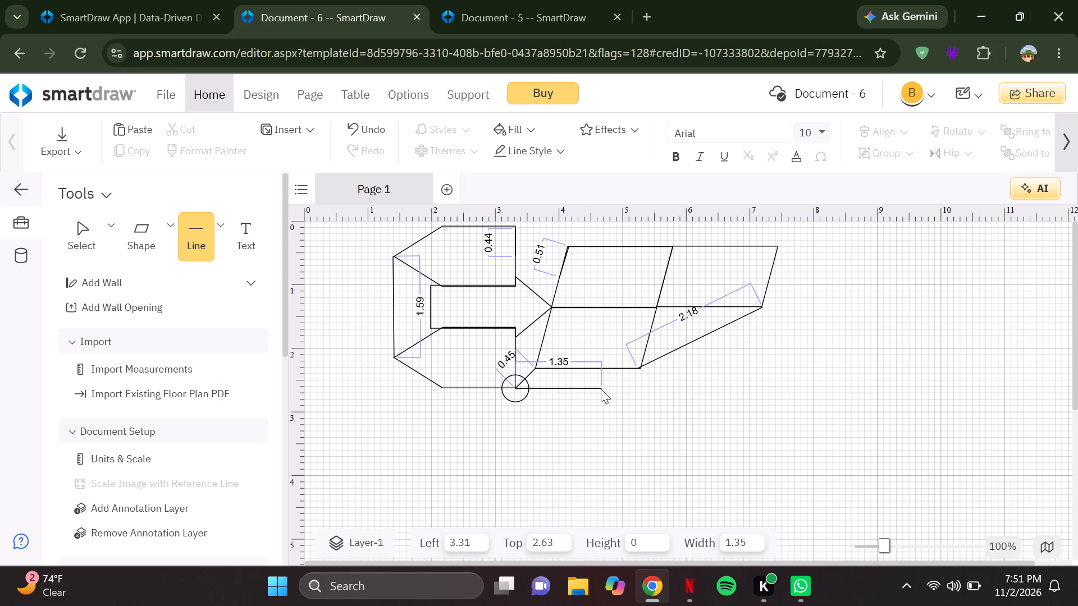
left_click_drag(601, 389, 691, 391)
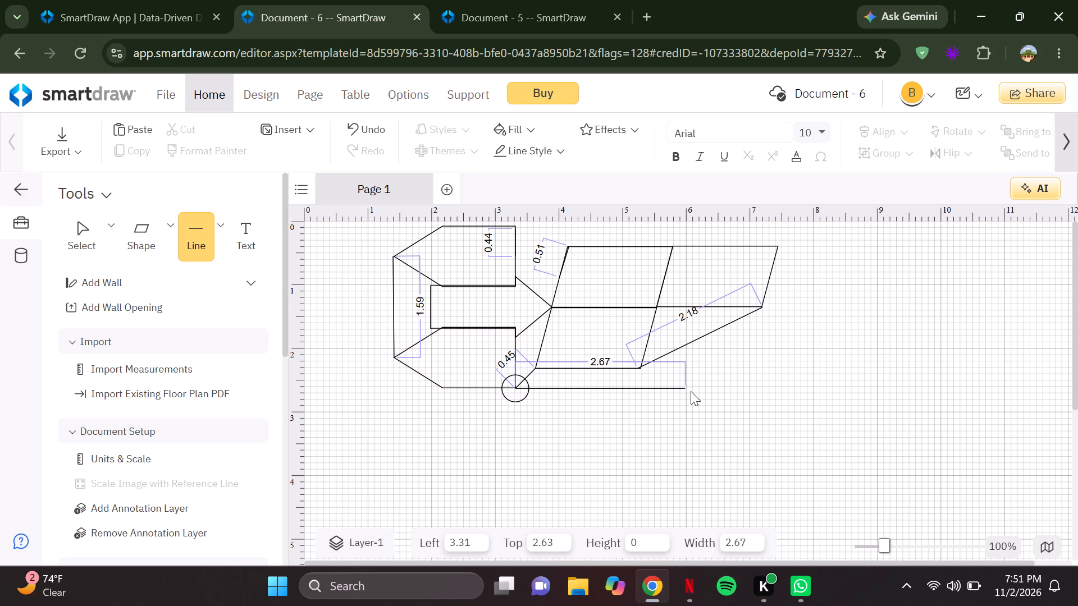
left_click_drag(691, 391, 739, 389)
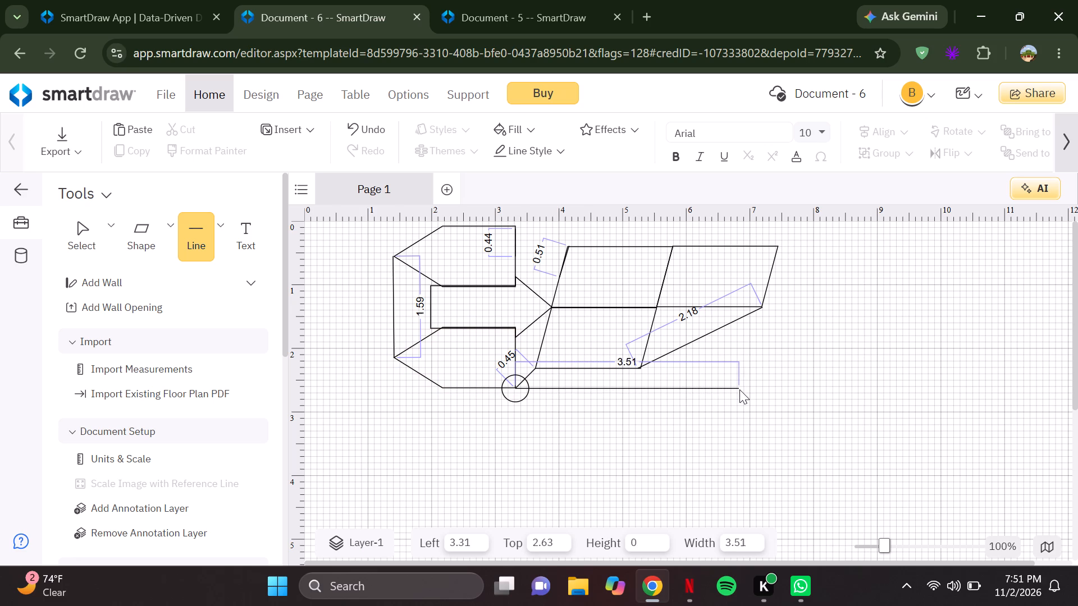
left_click_drag(739, 389, 763, 386)
left_click_drag(763, 386, 769, 384)
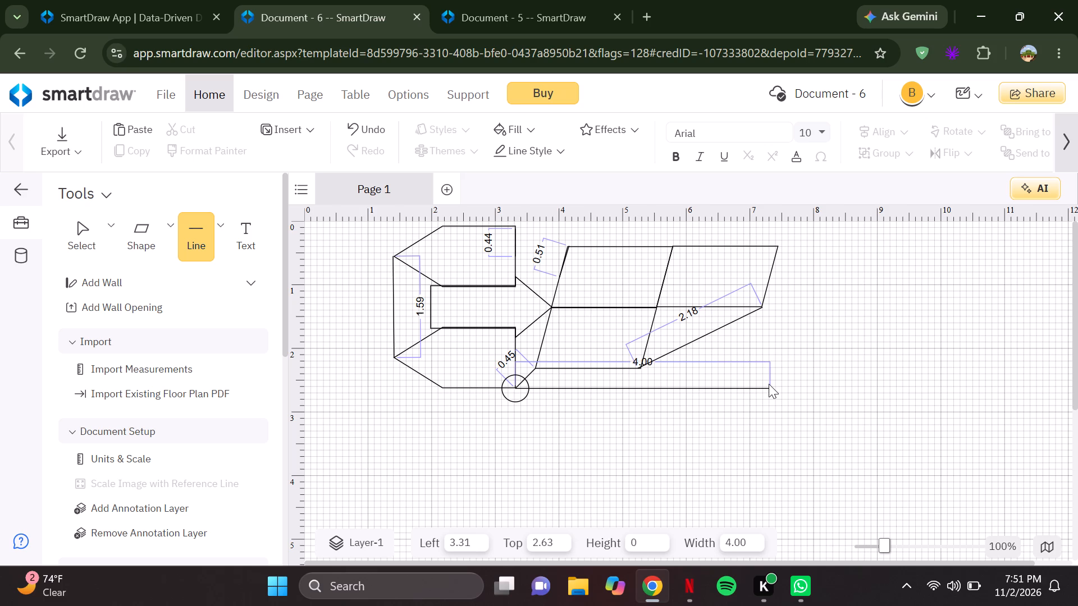
left_click_drag(769, 384, 779, 382)
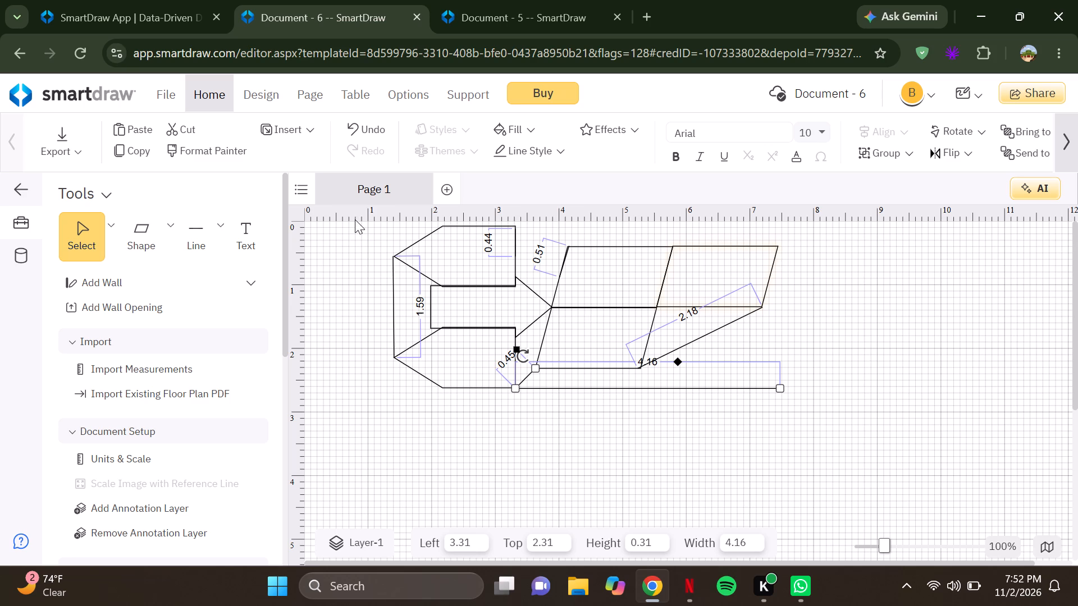
Draw a vertical line about 2.24 long from the third parallelogram's top-right corner down to the long horizontal line's right end.
left_click(198, 246)
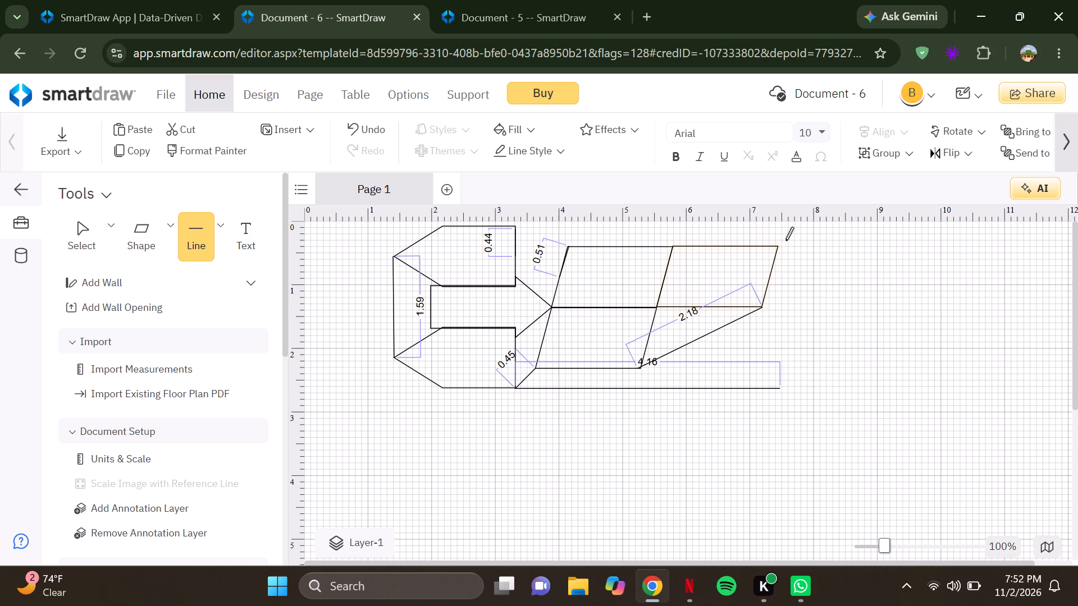
left_click_drag(778, 247, 778, 329)
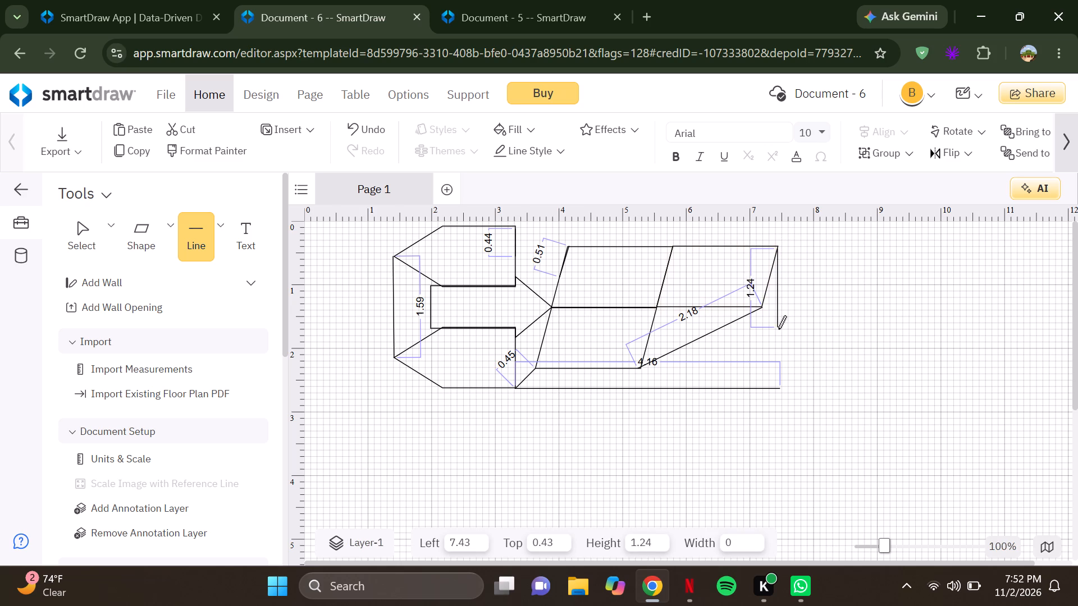
left_click_drag(778, 329, 782, 387)
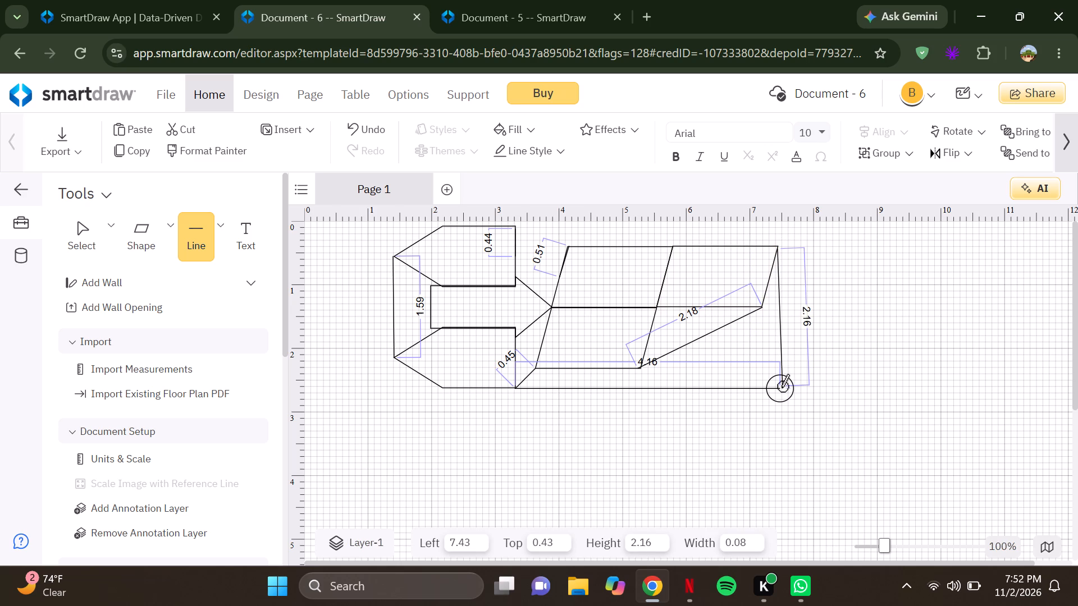
left_click_drag(782, 387, 781, 391)
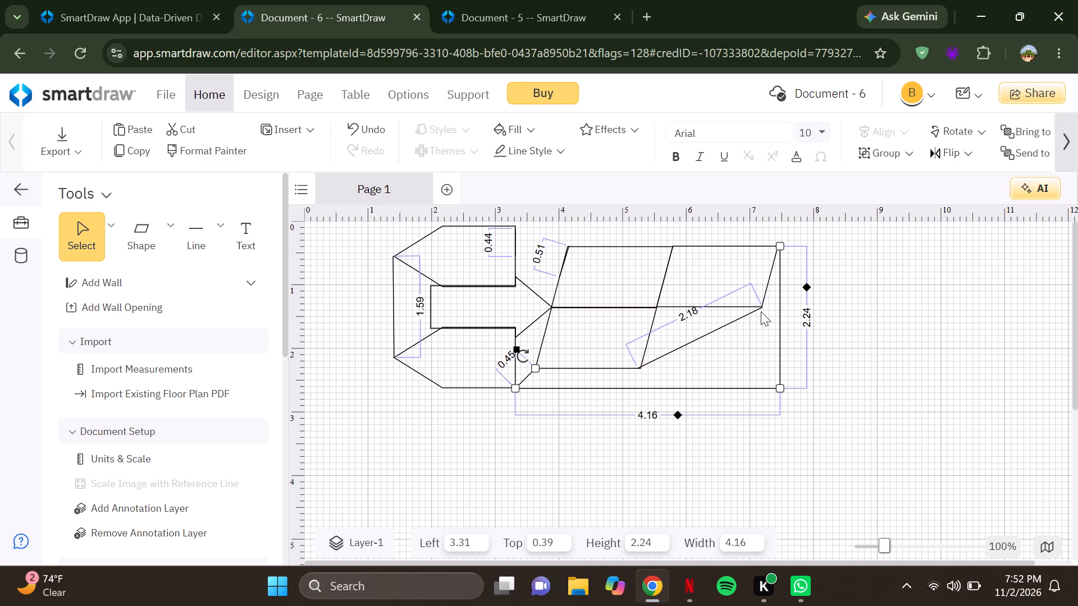
Draw a line about 1.27 long from the third parallelogram's bottom-right corner to near the lower end of the 2.24 vertical line.
left_click(200, 239)
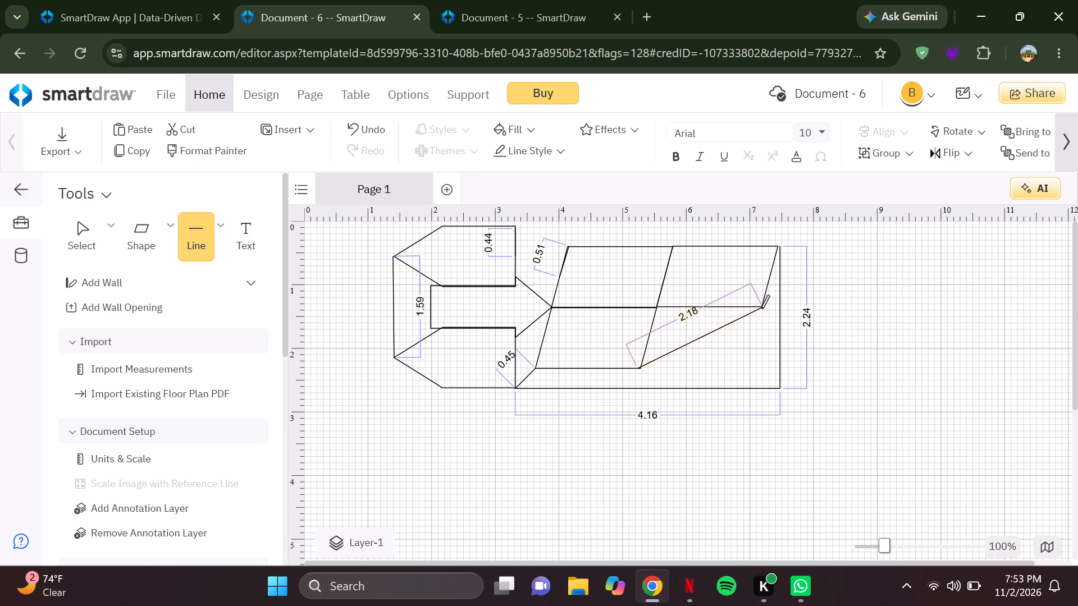
left_click_drag(761, 308, 768, 315)
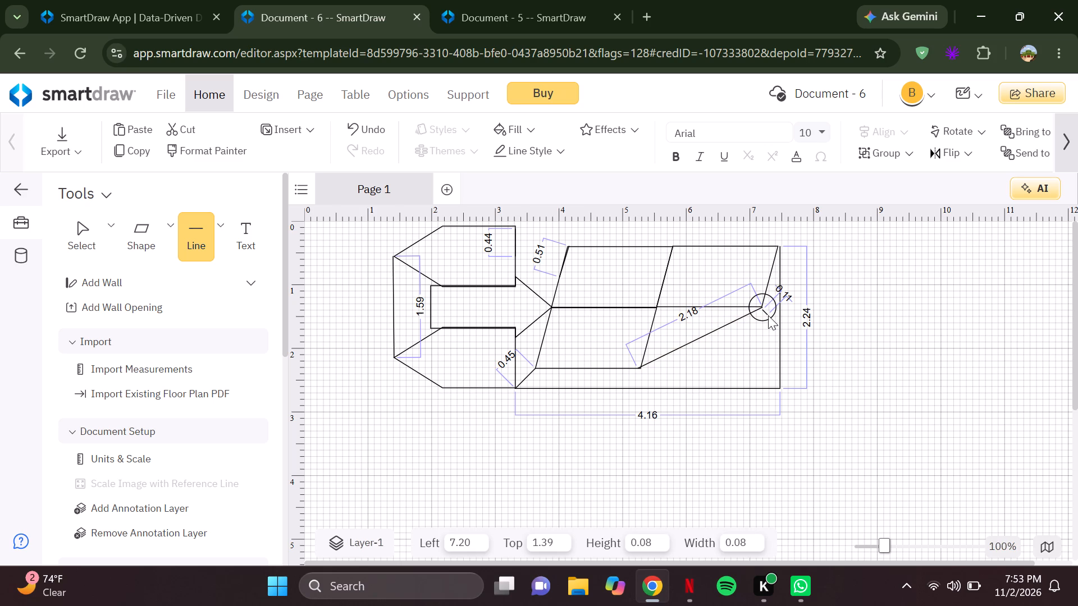
left_click_drag(768, 315, 774, 368)
left_click_drag(774, 368, 778, 388)
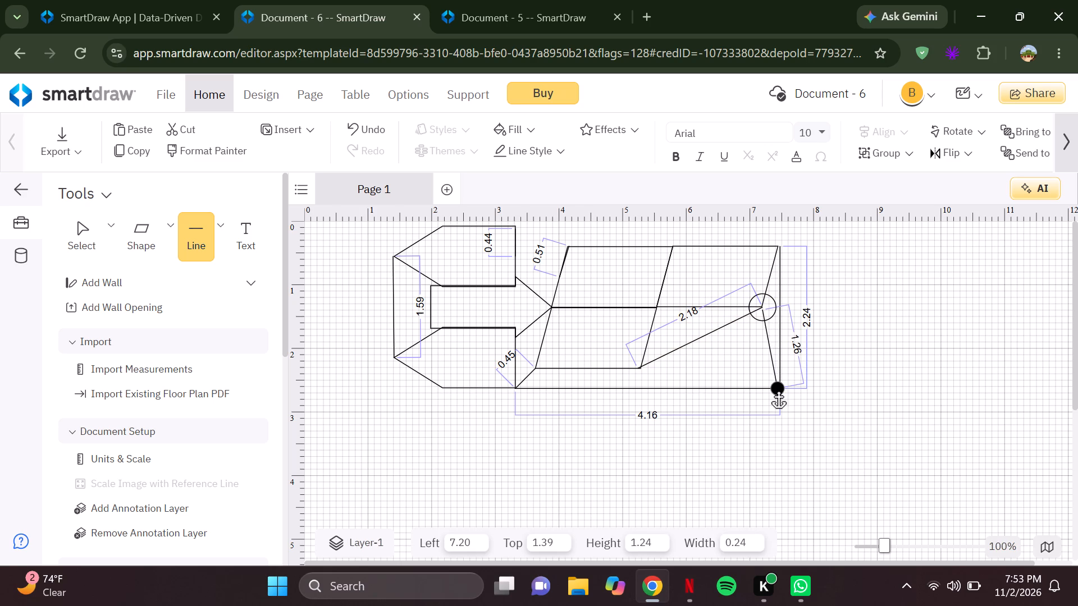
left_click_drag(778, 388, 781, 389)
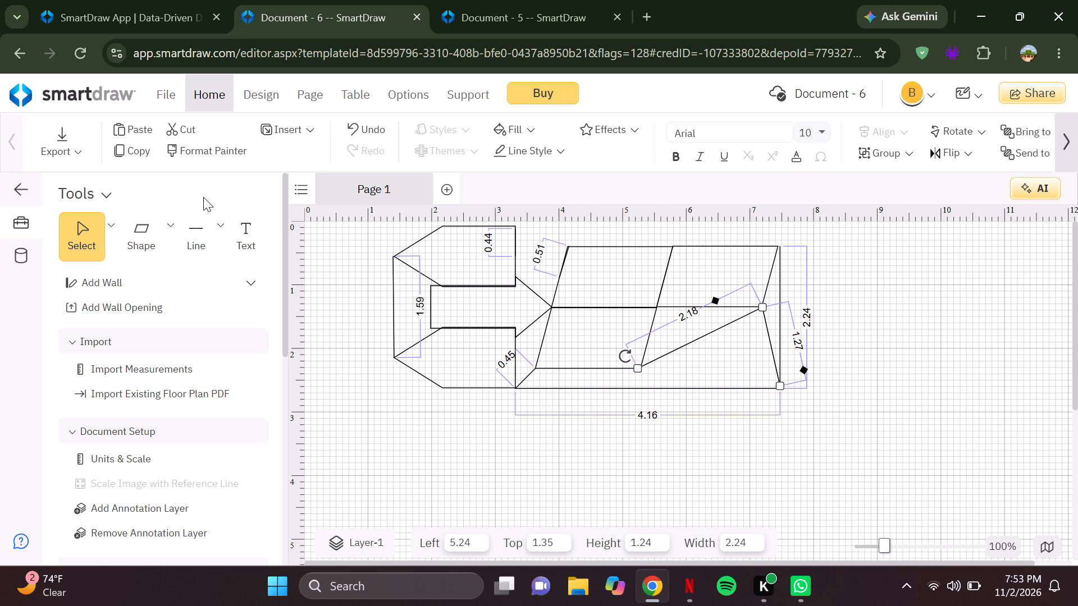
Draw a line about 2.26 long from the lower parallelogram's bottom-right corner to the lower end of the 2.24 vertical line.
left_click(200, 226)
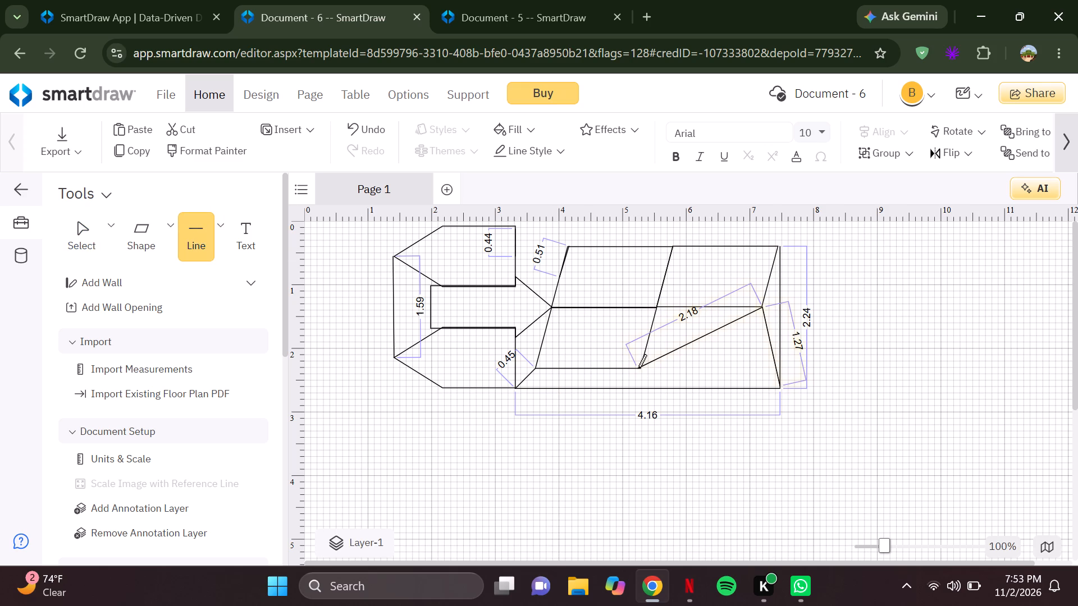
left_click_drag(638, 368, 687, 369)
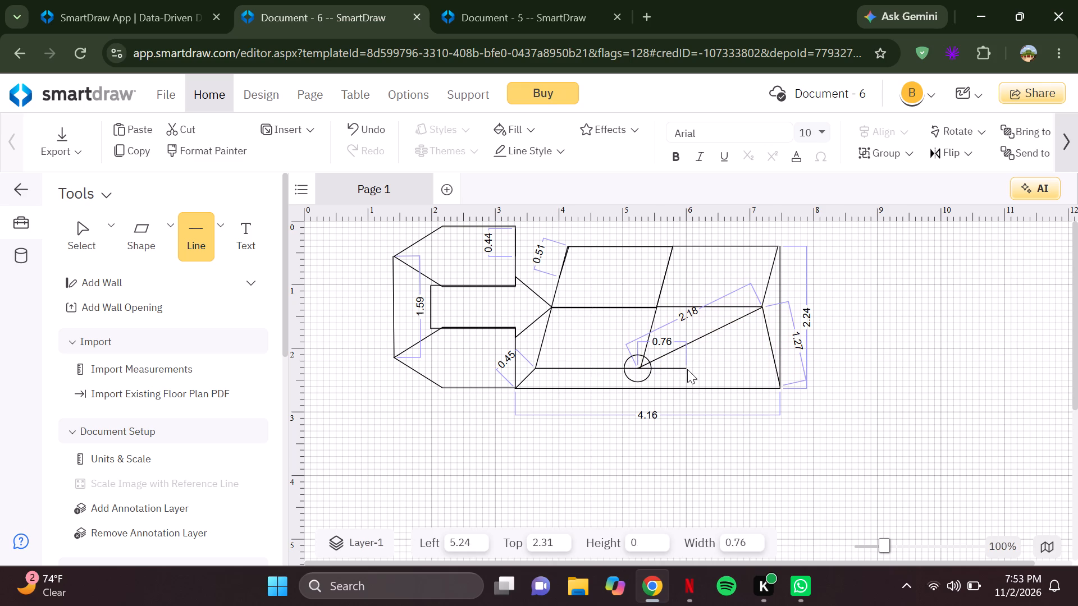
left_click_drag(687, 369, 783, 380)
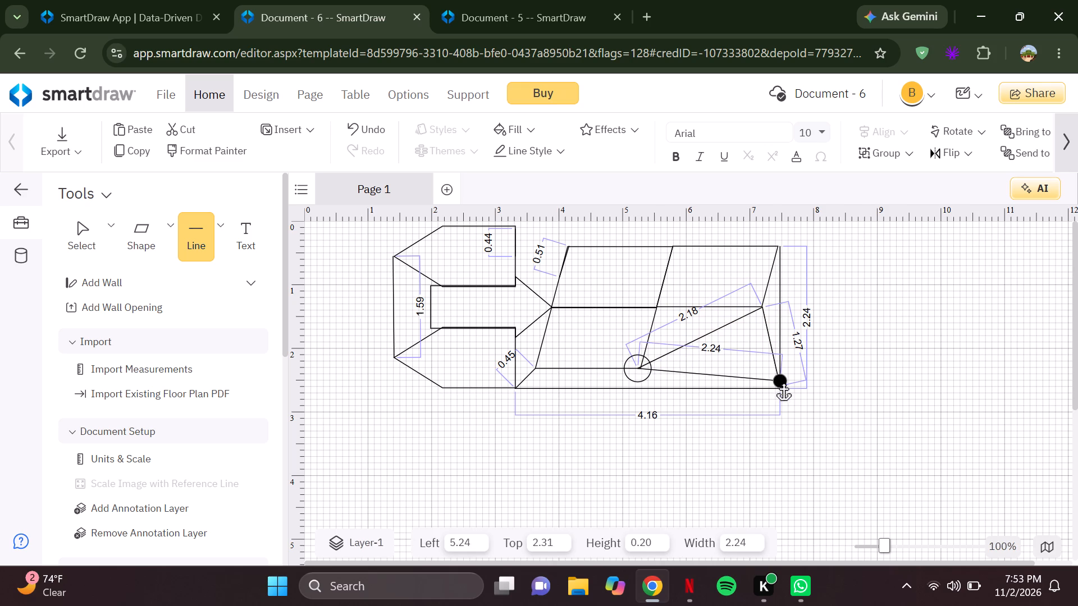
left_click_drag(783, 380, 787, 390)
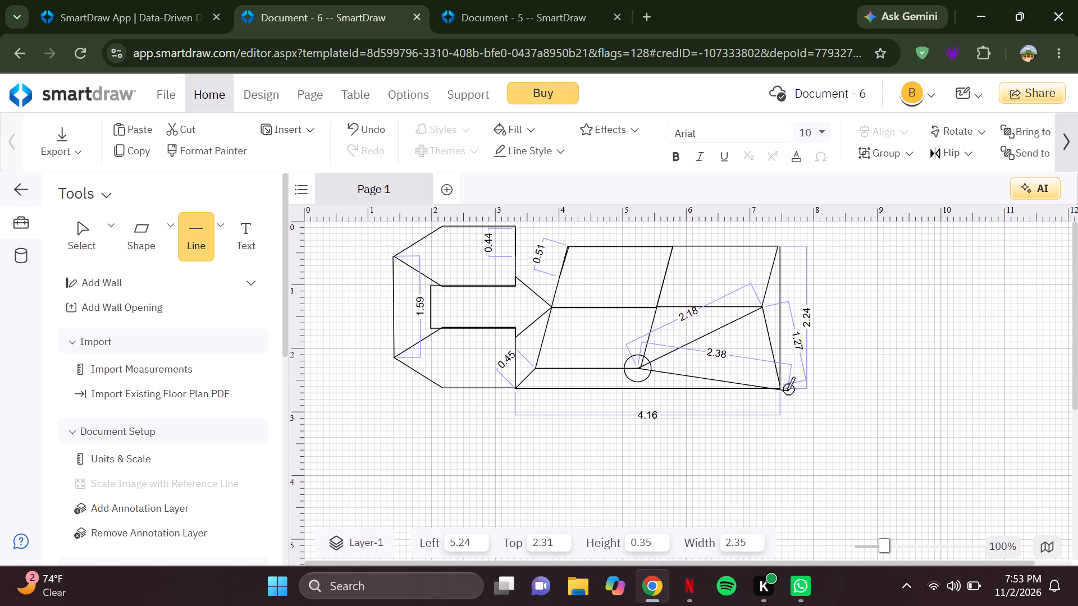
left_click_drag(787, 390, 780, 388)
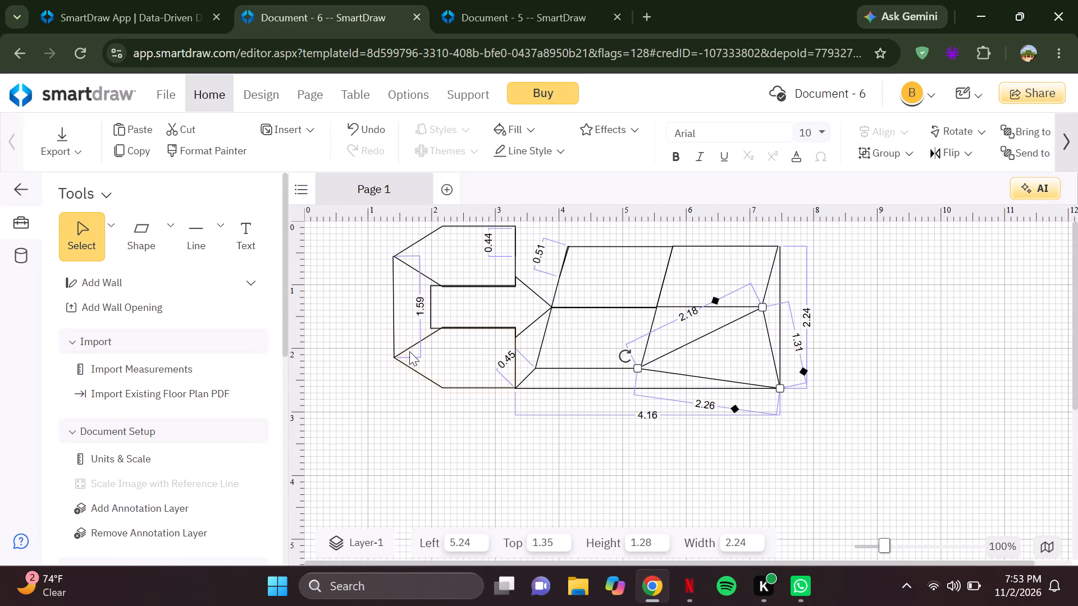
Stack three adjoining 1.91 by 0.95 rectangles downward along the outer side of the 2.24 vertical line, starting at its top end.
left_click(172, 228)
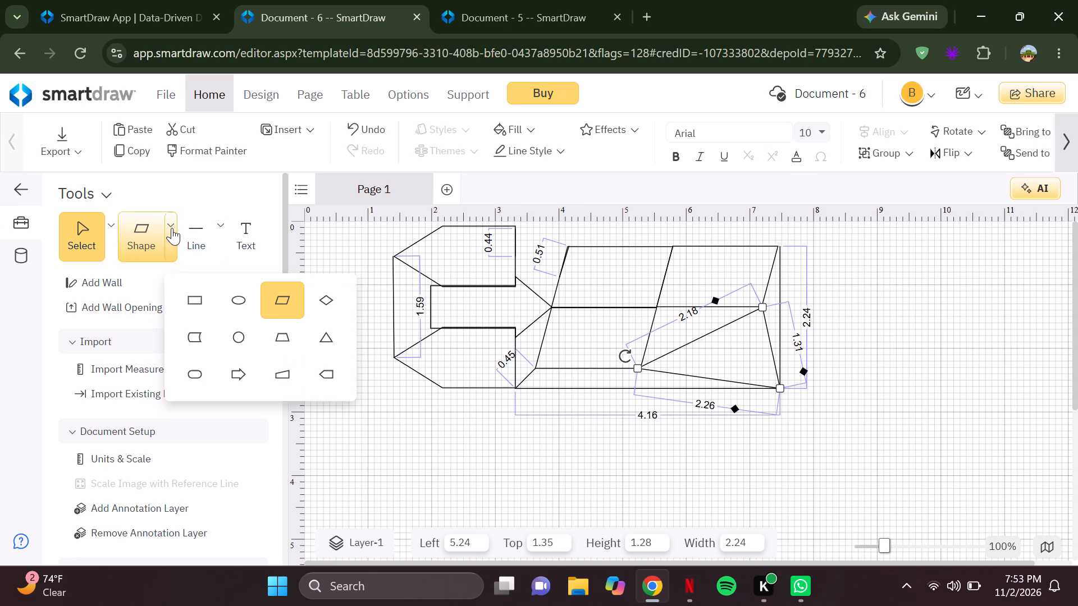
left_click(191, 299)
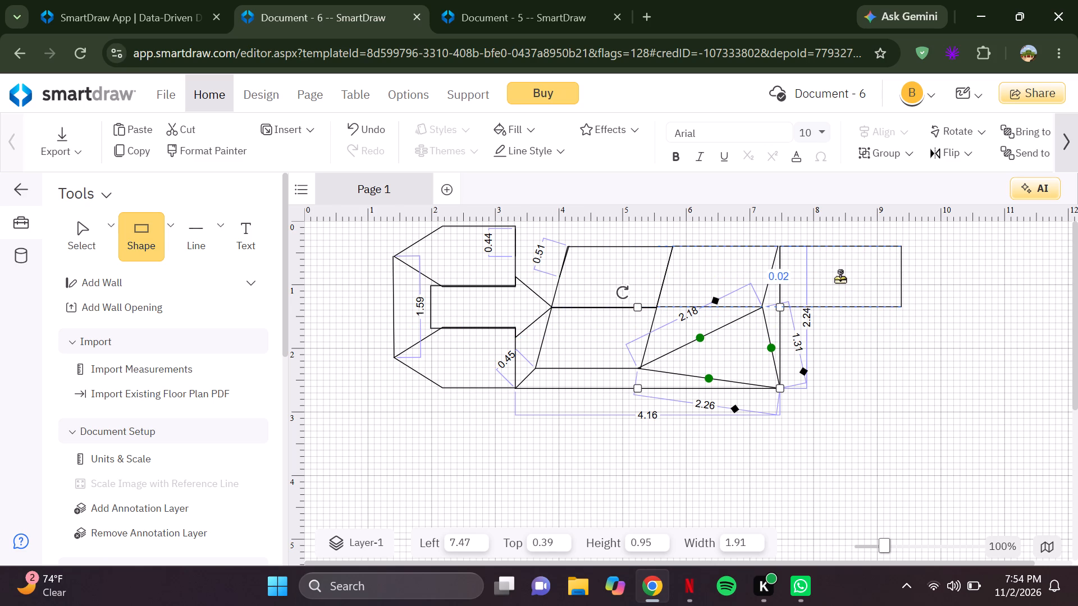
left_click(840, 278)
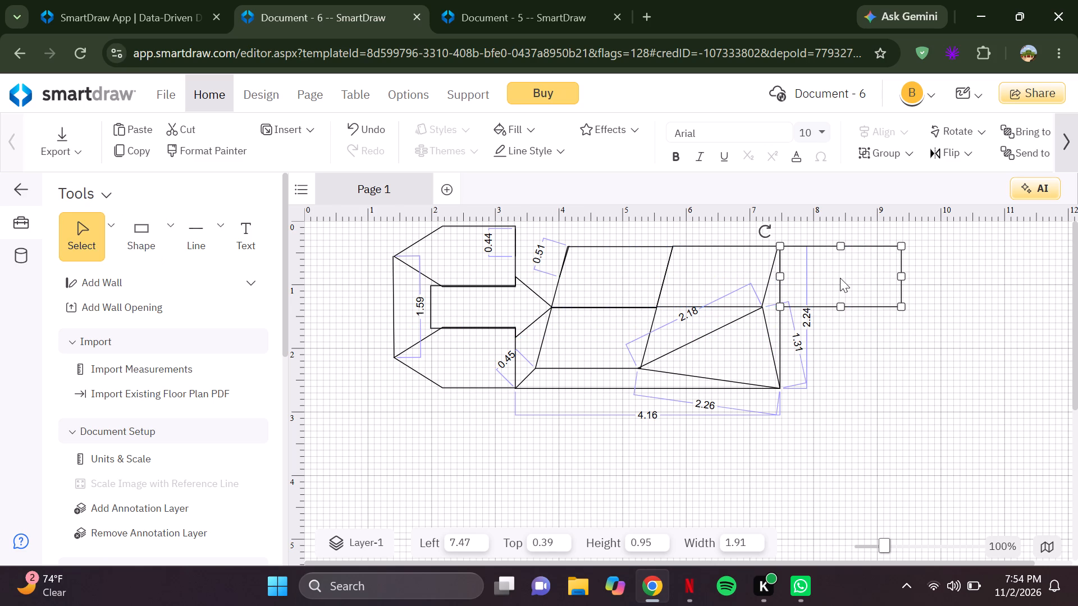
left_click(173, 236)
left_click(196, 288)
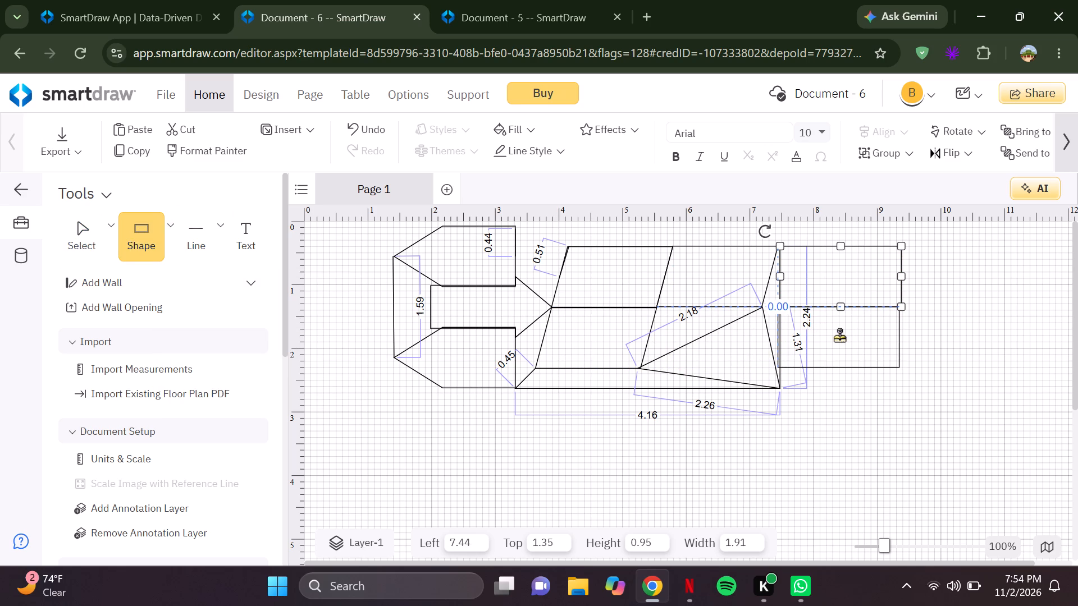
left_click(841, 337)
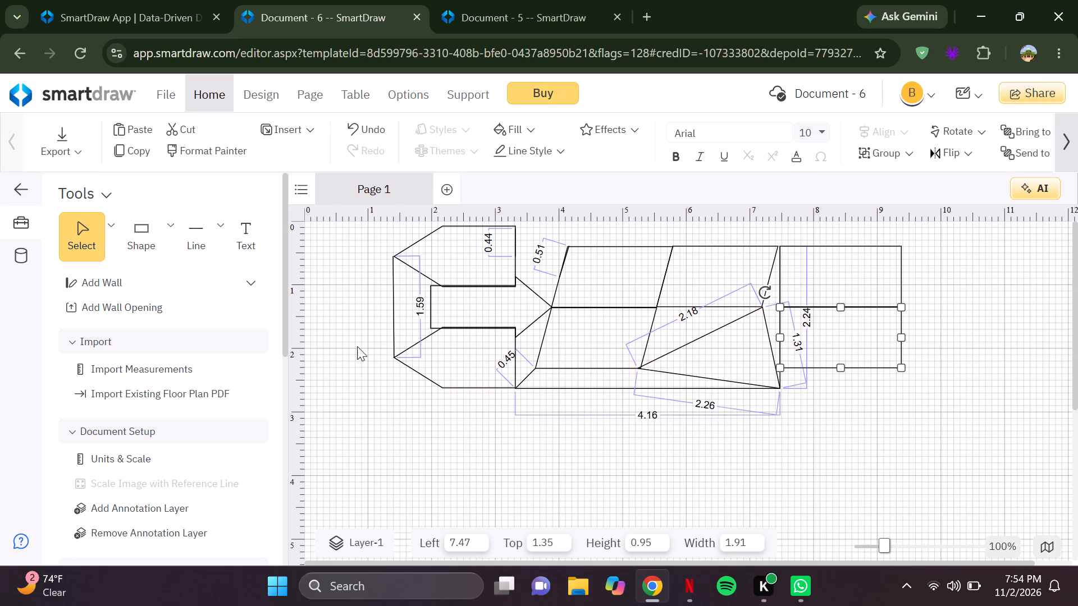
left_click(134, 248)
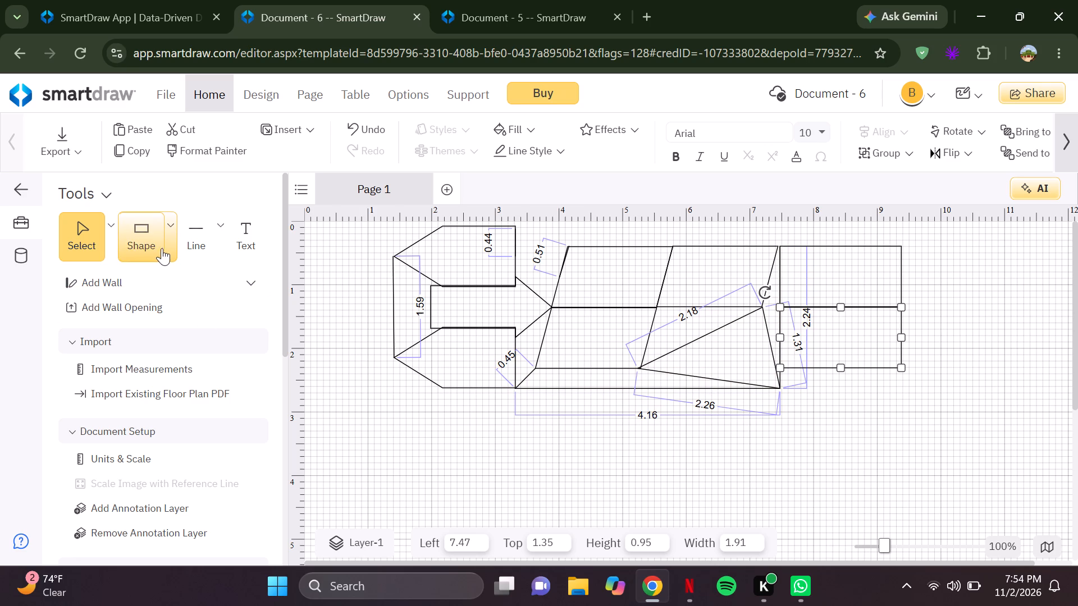
left_click(172, 248)
left_click(193, 292)
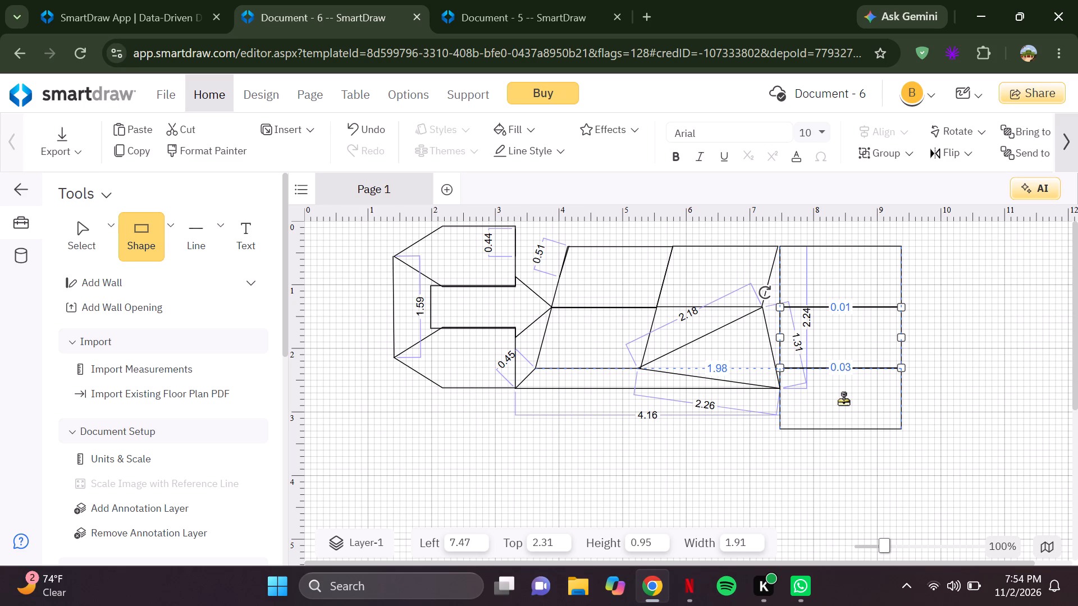
left_click(843, 400)
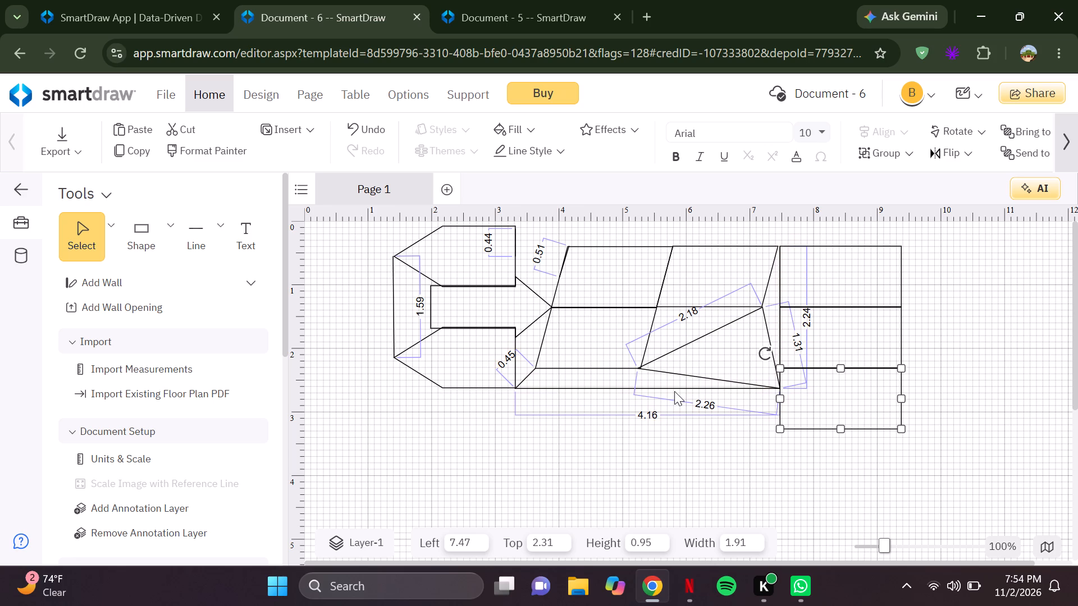
Draw a short vertical line about 0.44 long down from the upper pentagon's top-right corner.
left_click(189, 233)
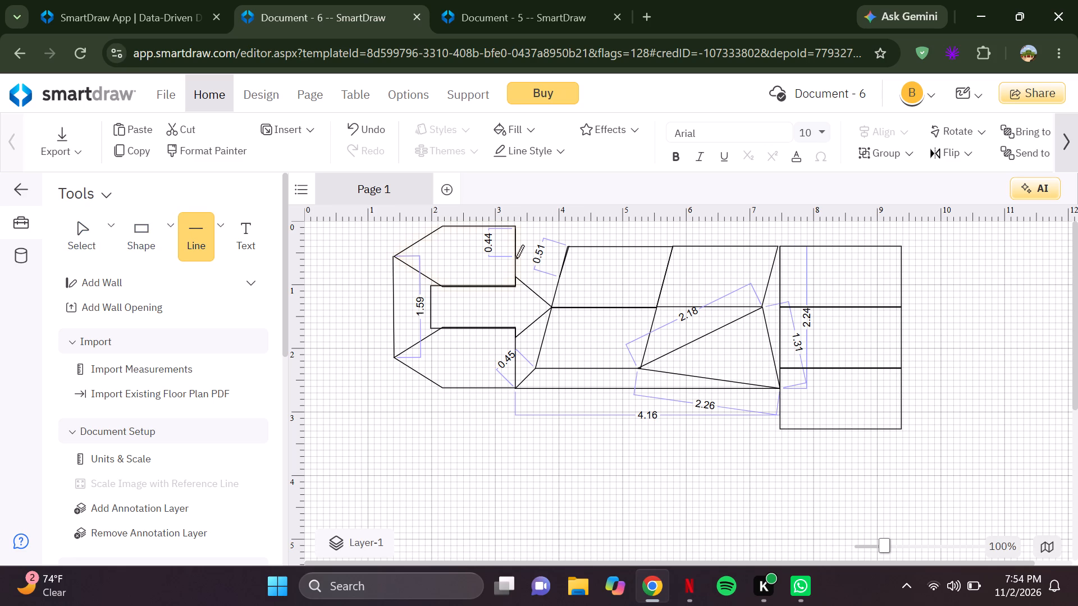
left_click(513, 227)
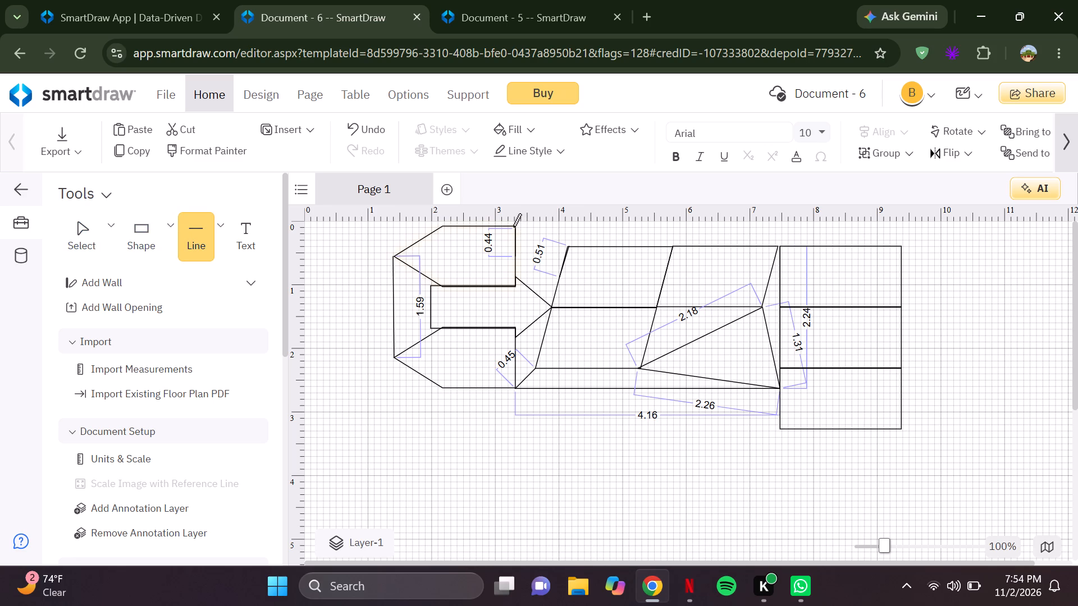
left_click(513, 227)
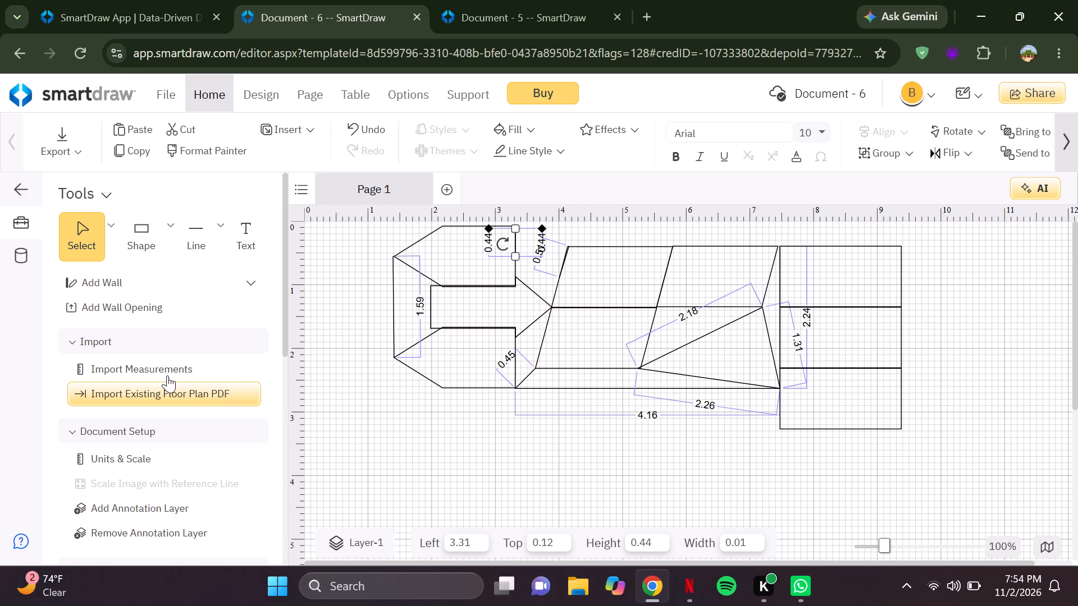
Draw a line about 4.17 long from the lowest rectangle's bottom-left corner to the lower pentagon's bottom-right corner.
left_click(198, 240)
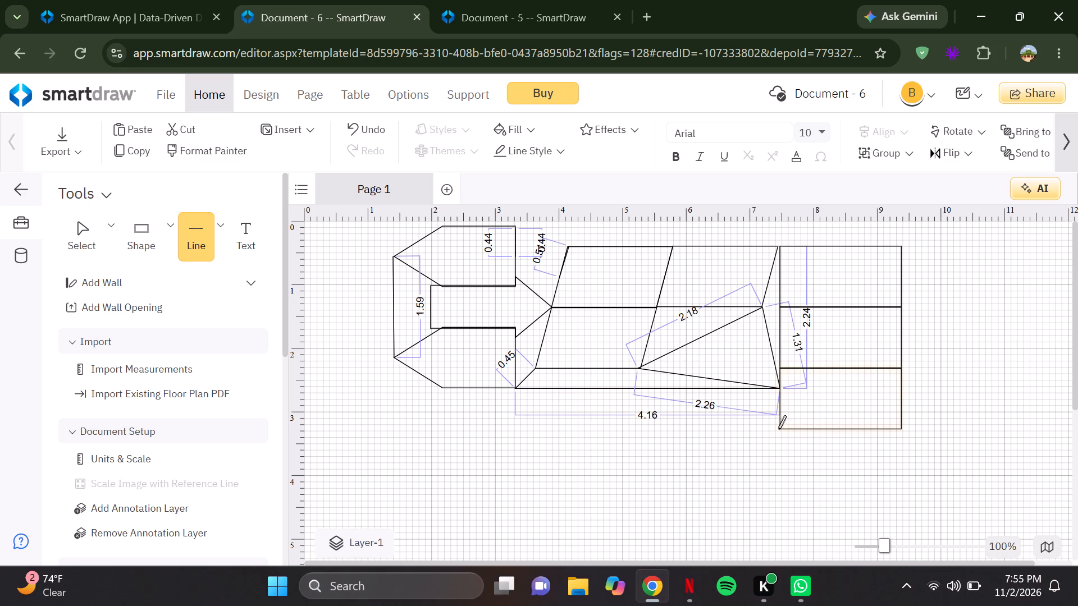
left_click_drag(778, 429, 737, 395)
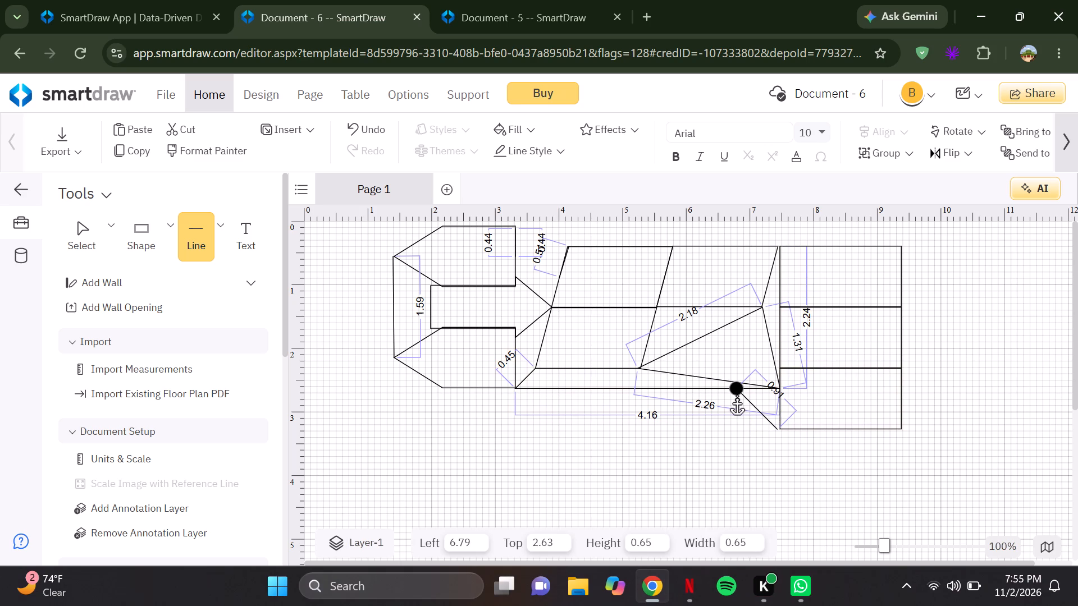
left_click_drag(737, 395, 778, 411)
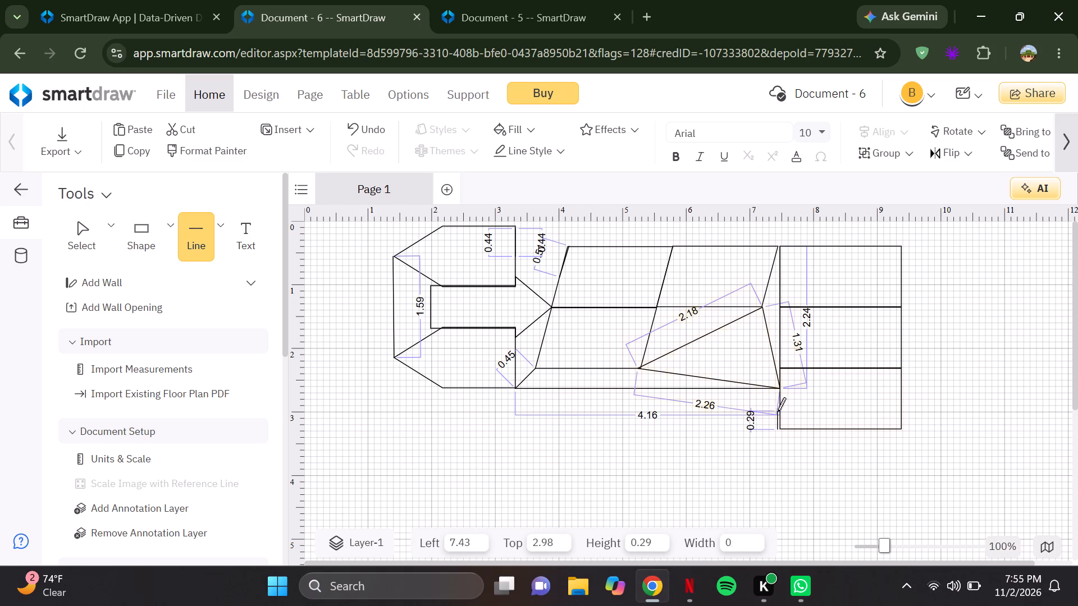
left_click_drag(778, 411, 747, 420)
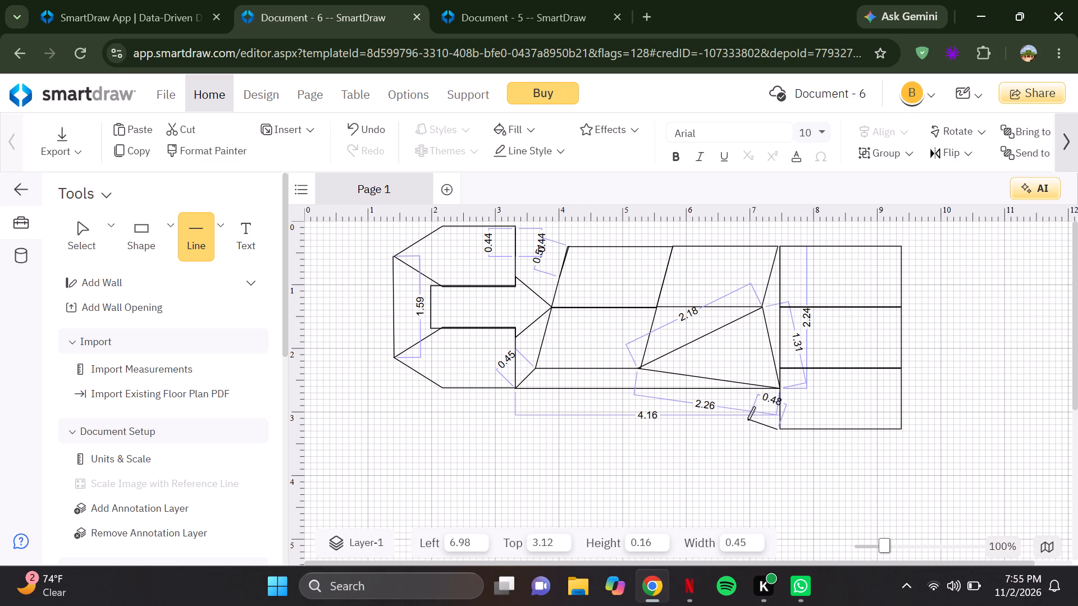
left_click_drag(747, 420, 656, 397)
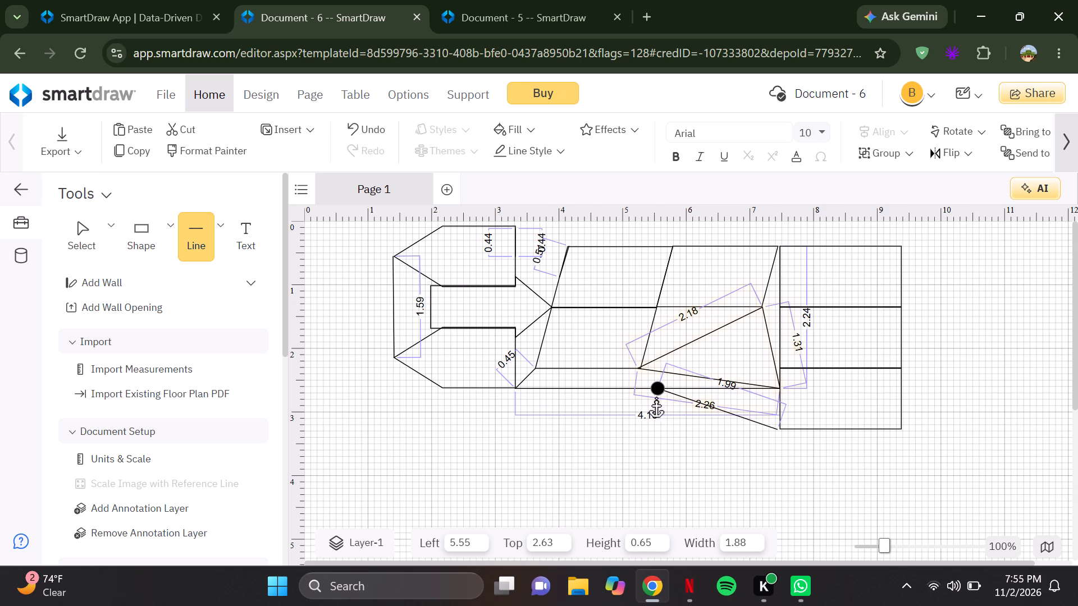
left_click_drag(656, 397, 520, 401)
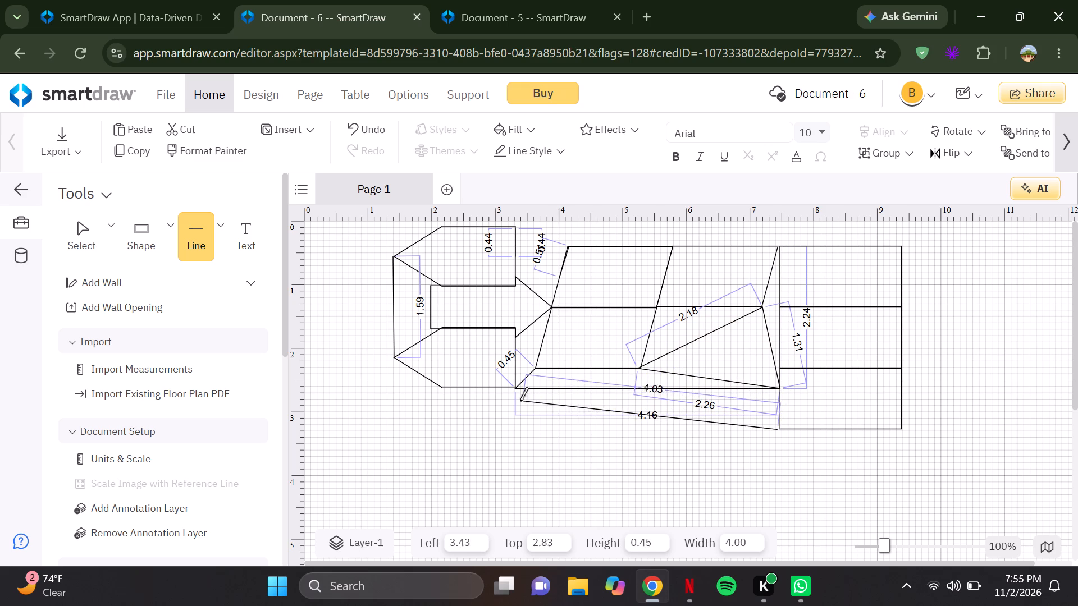
left_click_drag(520, 401, 514, 389)
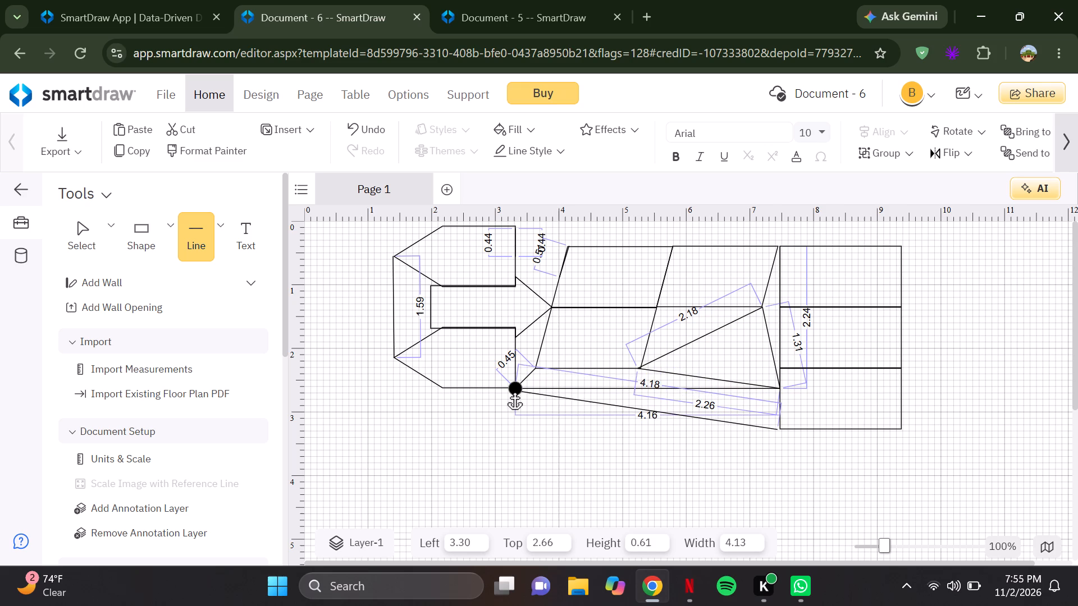
left_click_drag(514, 389, 515, 389)
left_click(562, 469)
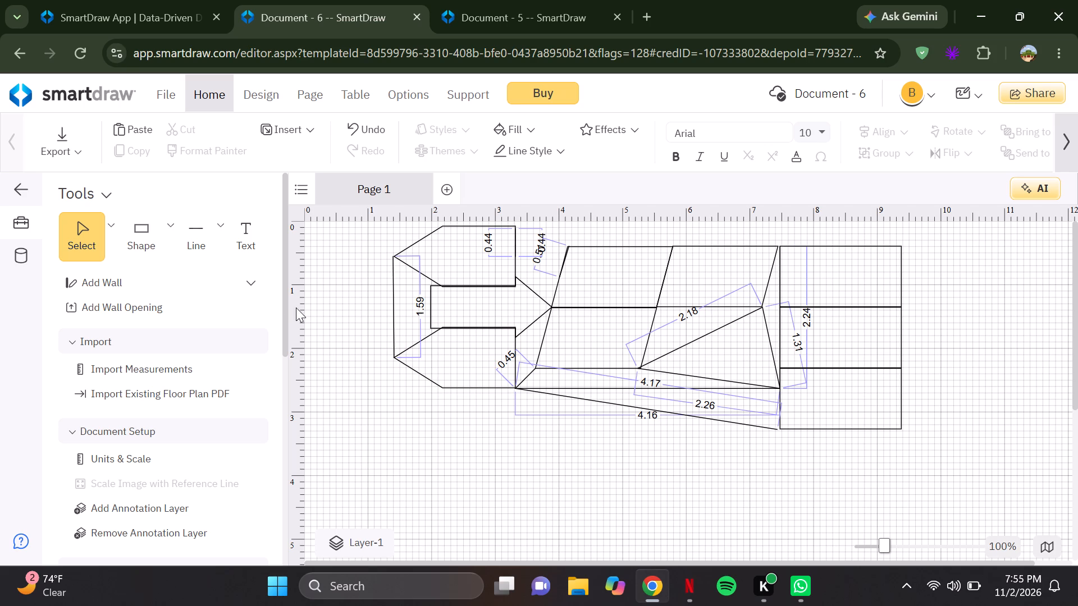
Draw a diagonal line about 2.17 long across the top rectangle, from its top-left corner to its bottom-right corner.
left_click(199, 243)
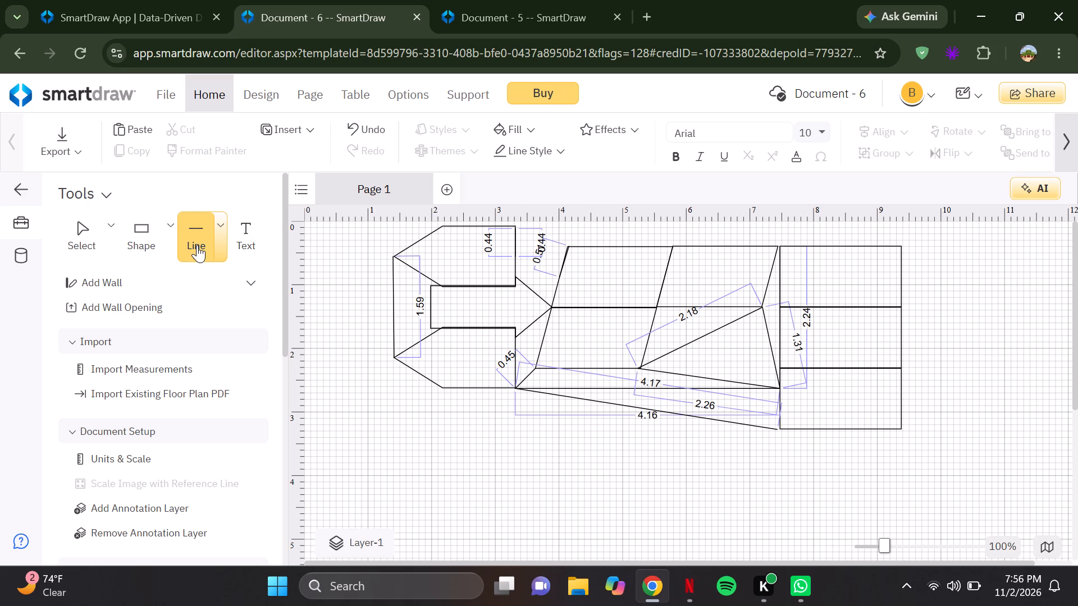
left_click(197, 245)
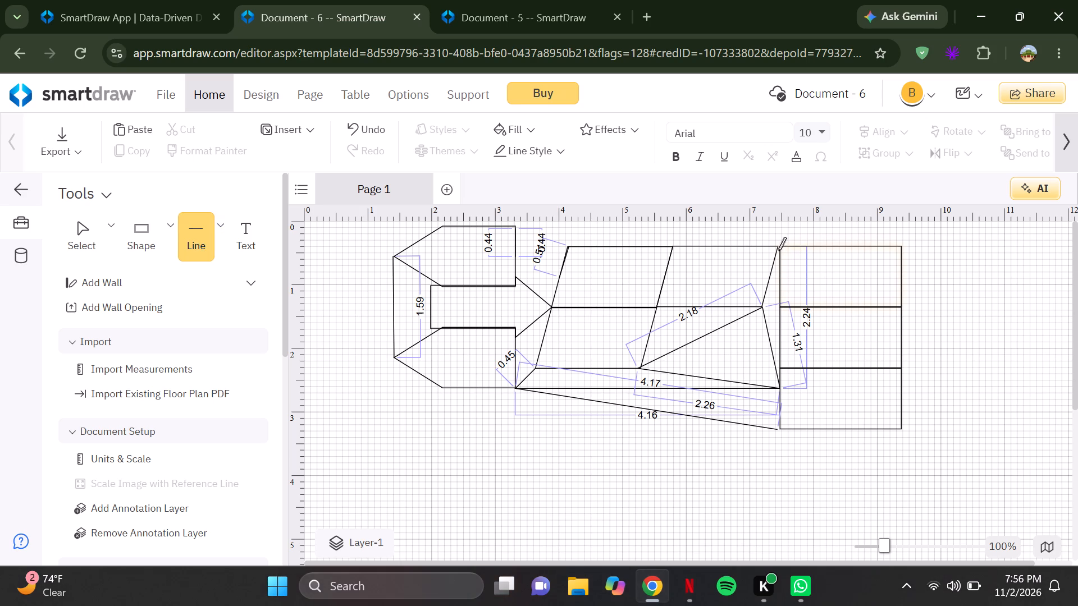
left_click_drag(778, 246, 865, 285)
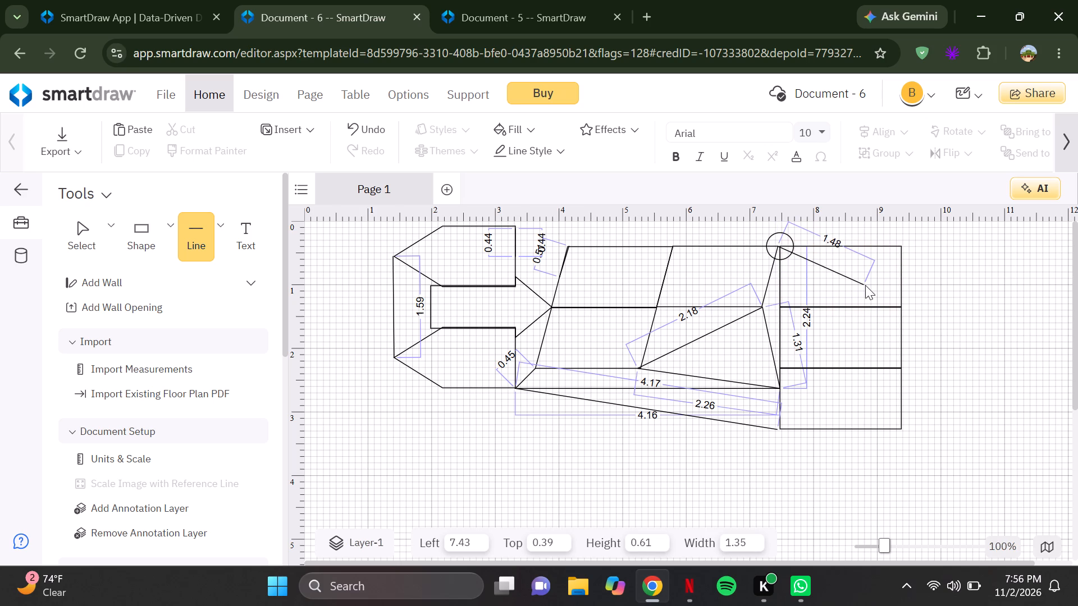
left_click_drag(865, 285, 901, 307)
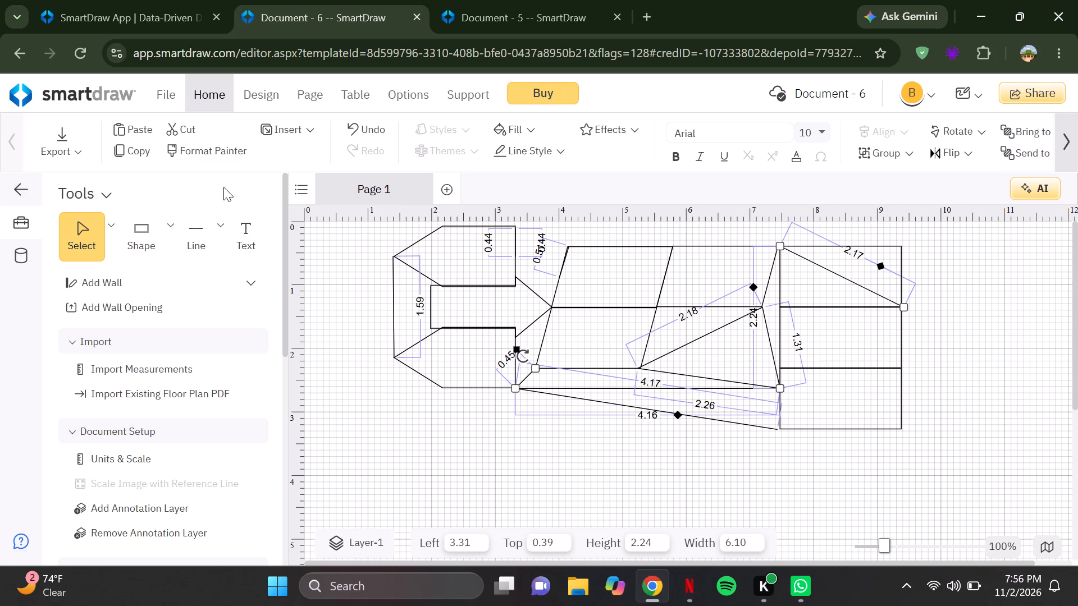
Draw a diagonal line about 2.11 long across the middle rectangle, from its top-right corner to its bottom-left corner.
left_click(200, 224)
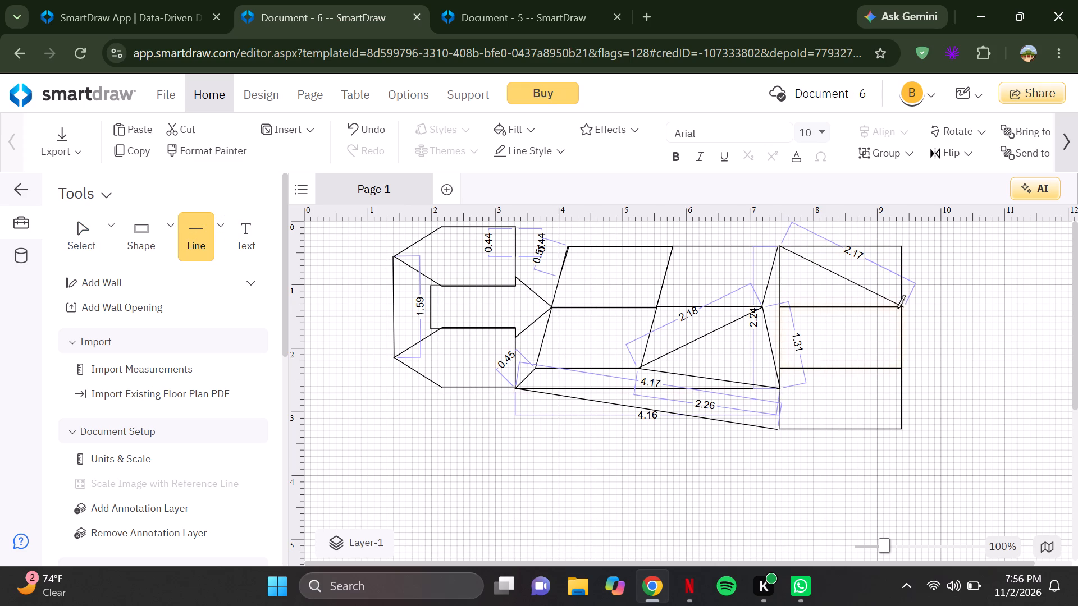
left_click_drag(900, 307, 897, 310)
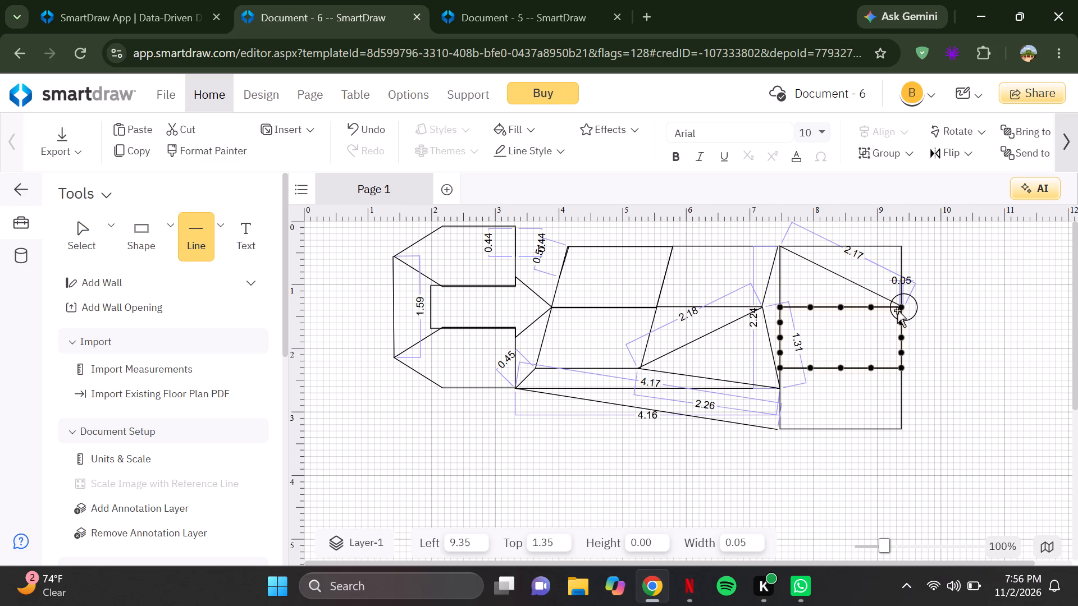
left_click_drag(897, 310, 787, 370)
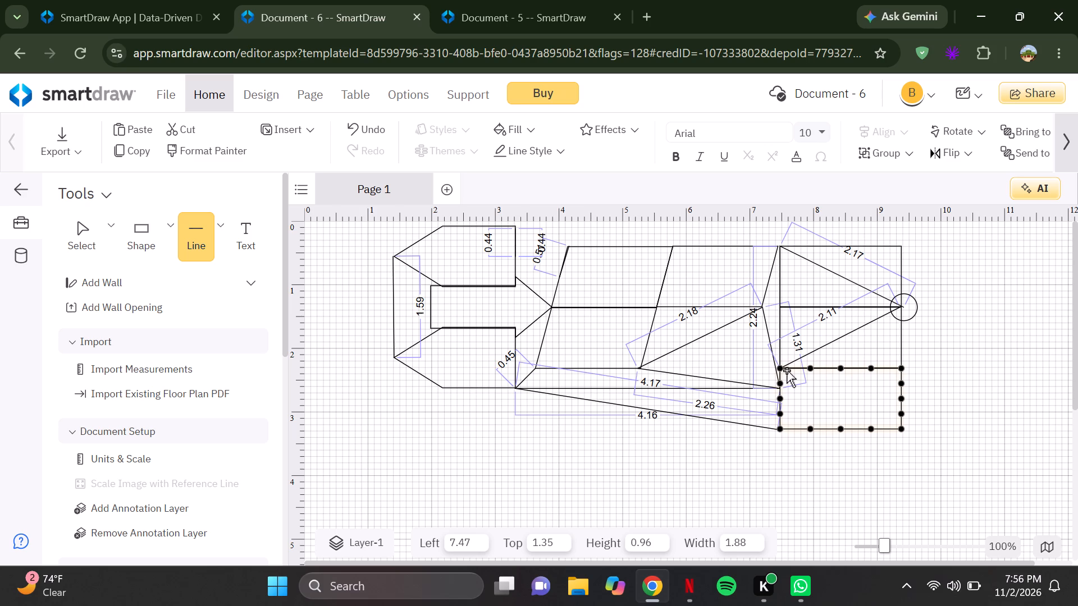
left_click_drag(787, 370, 786, 370)
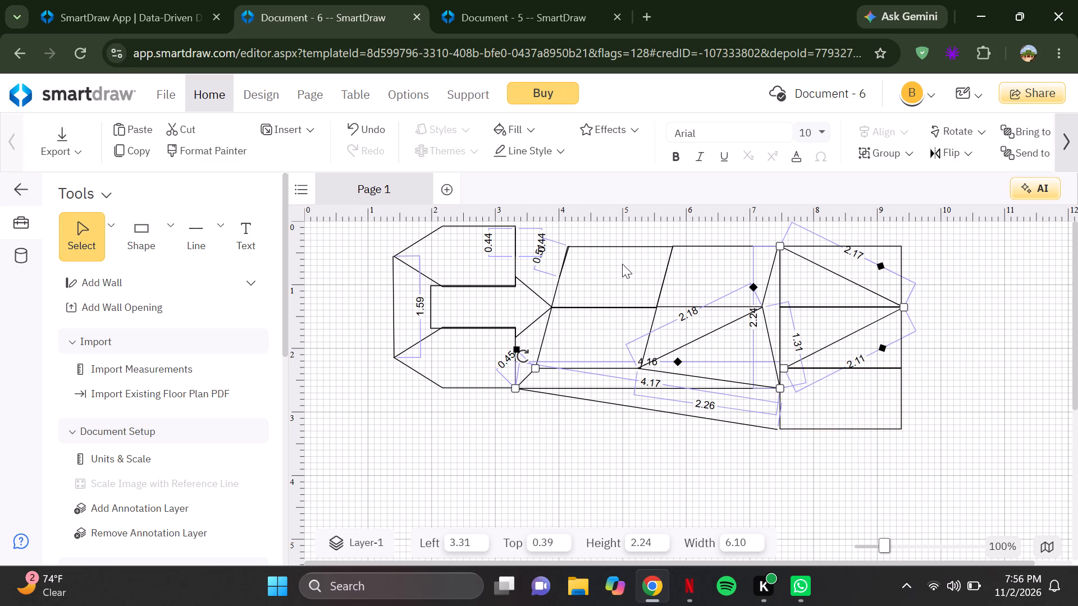
Draw a diagonal line about 2.17 long across the lowest rectangle, from its top-left corner to its bottom-right corner.
left_click(188, 231)
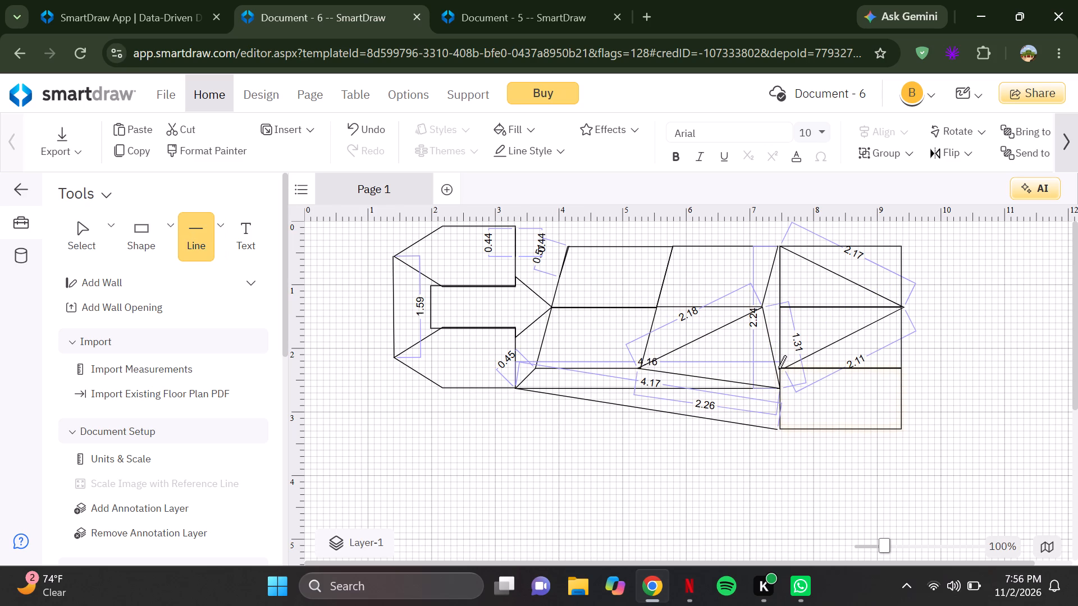
left_click_drag(778, 367, 882, 407)
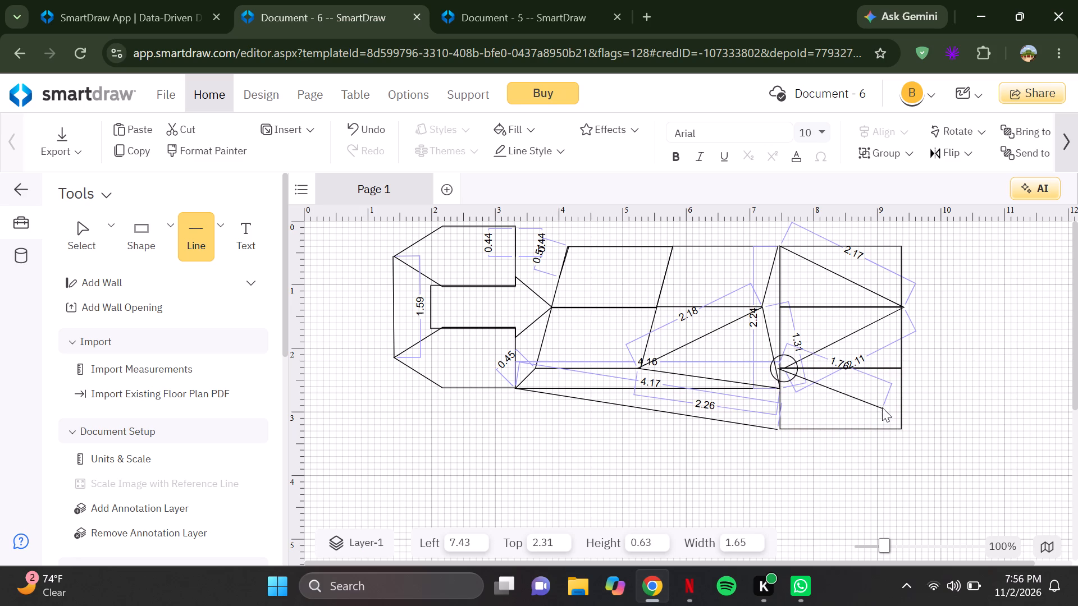
left_click_drag(882, 407, 899, 424)
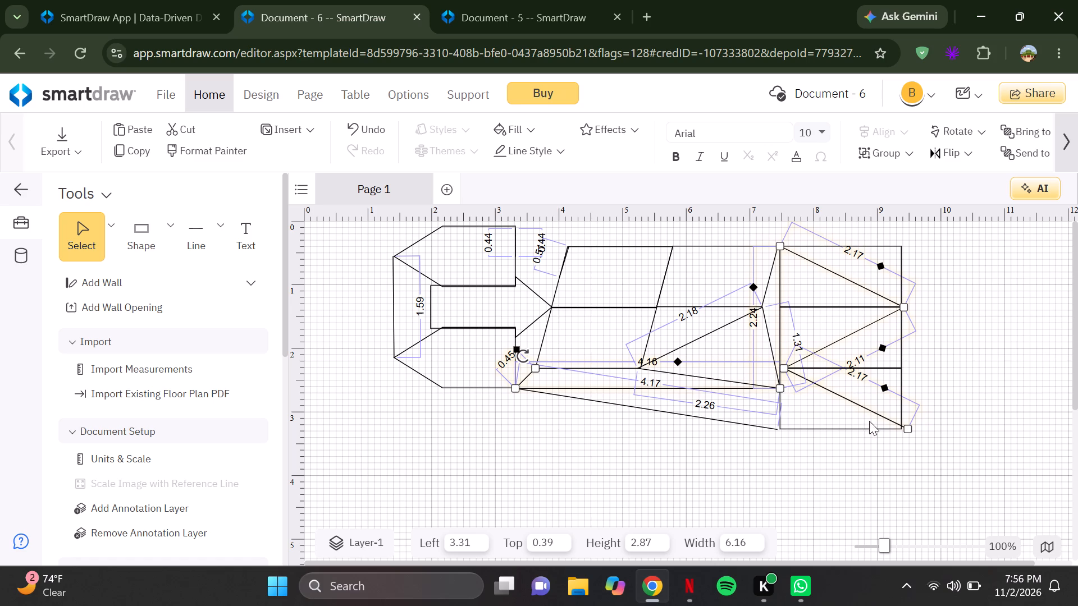
Draw a diagonal line about 2.13 long across the middle rectangle, from its top-left corner to its bottom-right corner.
left_click(187, 219)
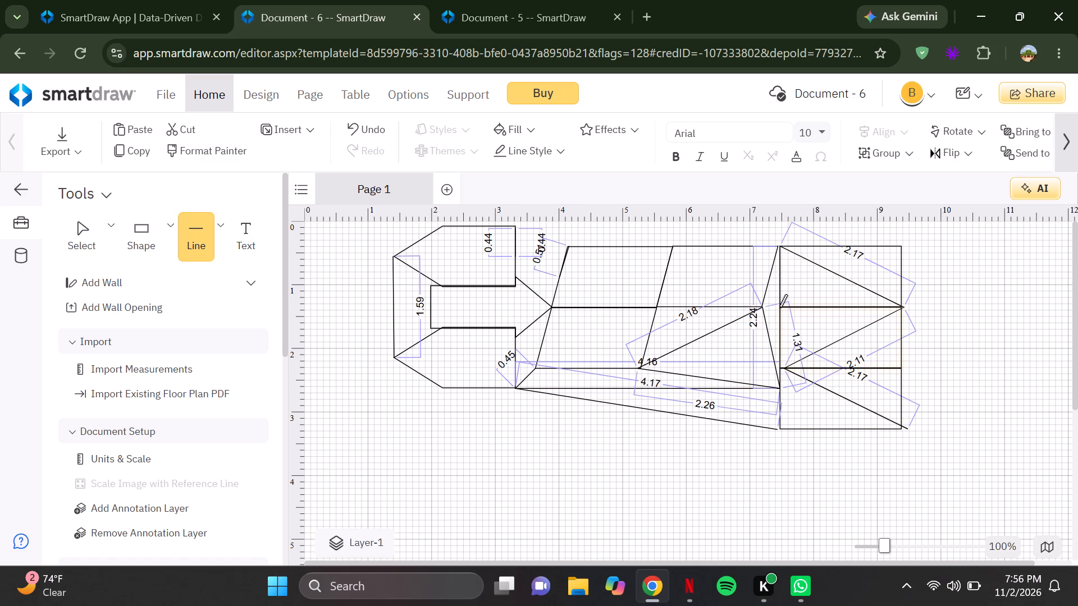
left_click_drag(779, 307, 842, 342)
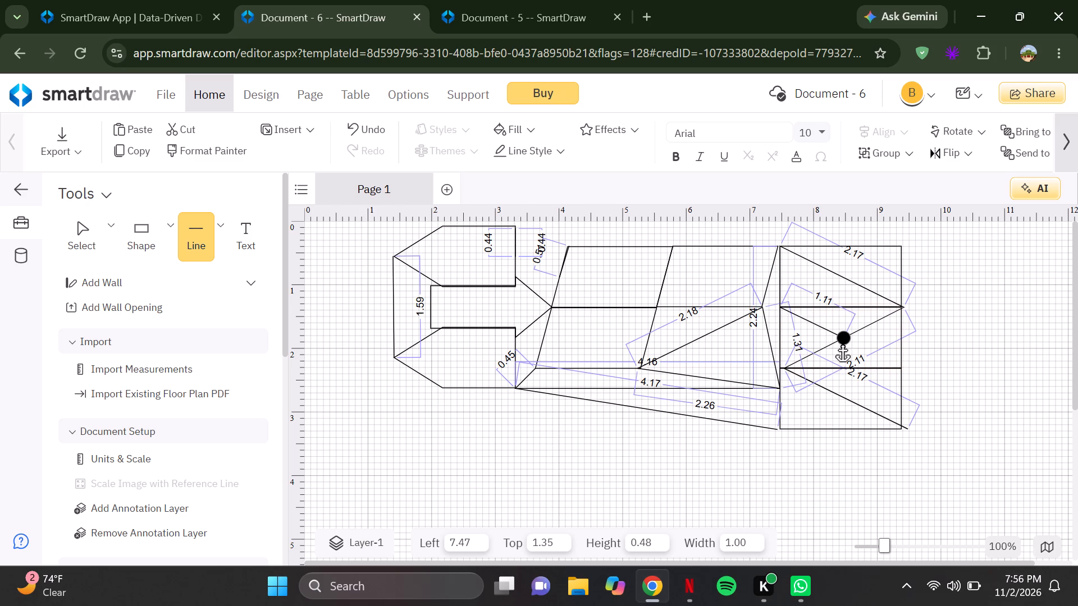
left_click_drag(842, 342, 896, 364)
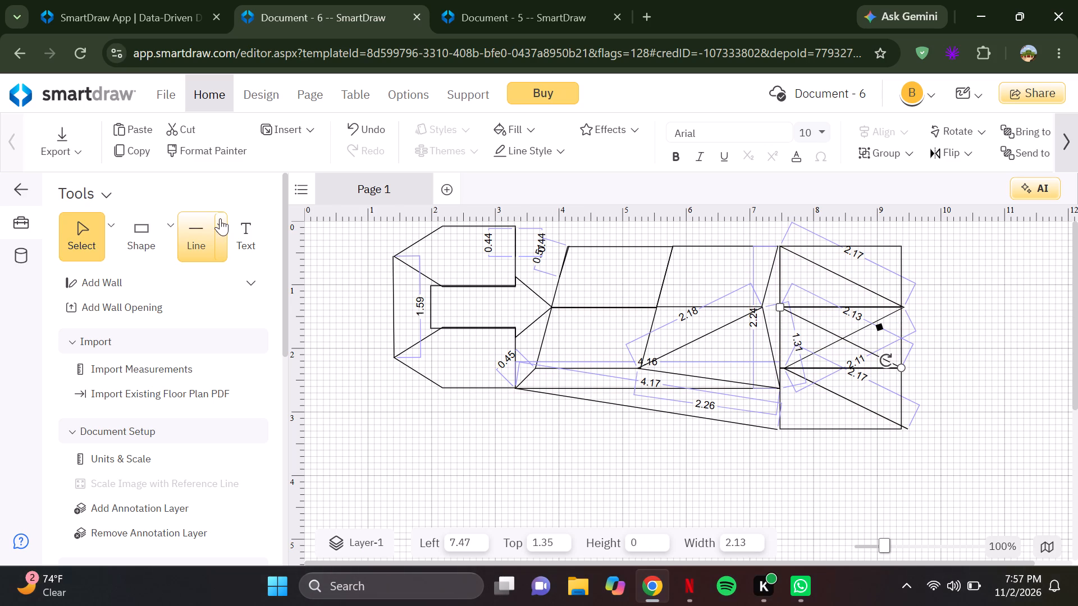
Draw a diagonal line about 2.12 long across the lowest rectangle, from its top-right corner to its bottom-left corner.
left_click(192, 229)
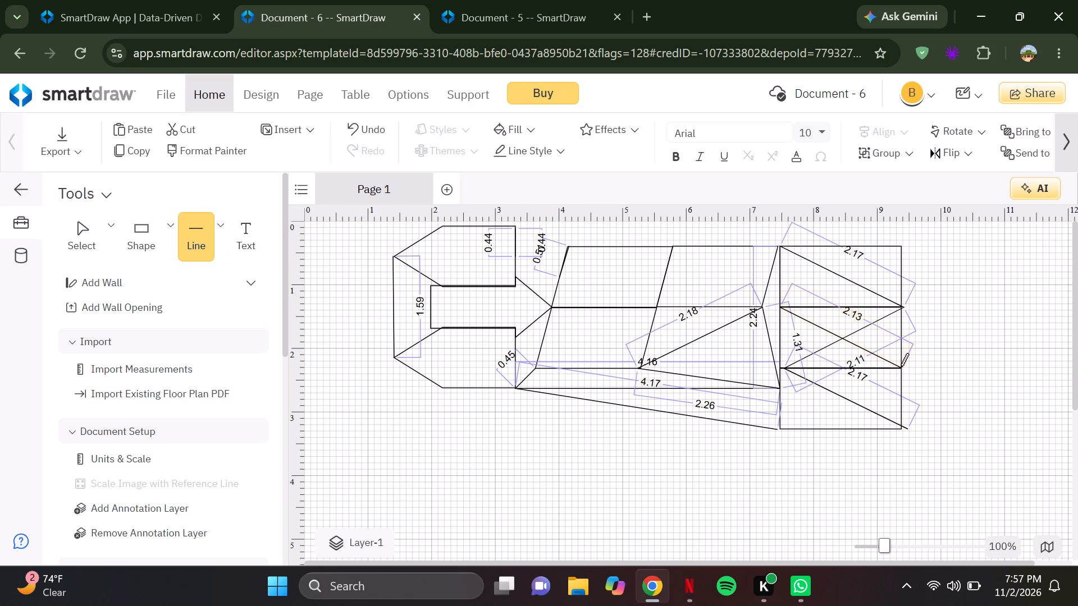
left_click_drag(901, 368, 876, 382)
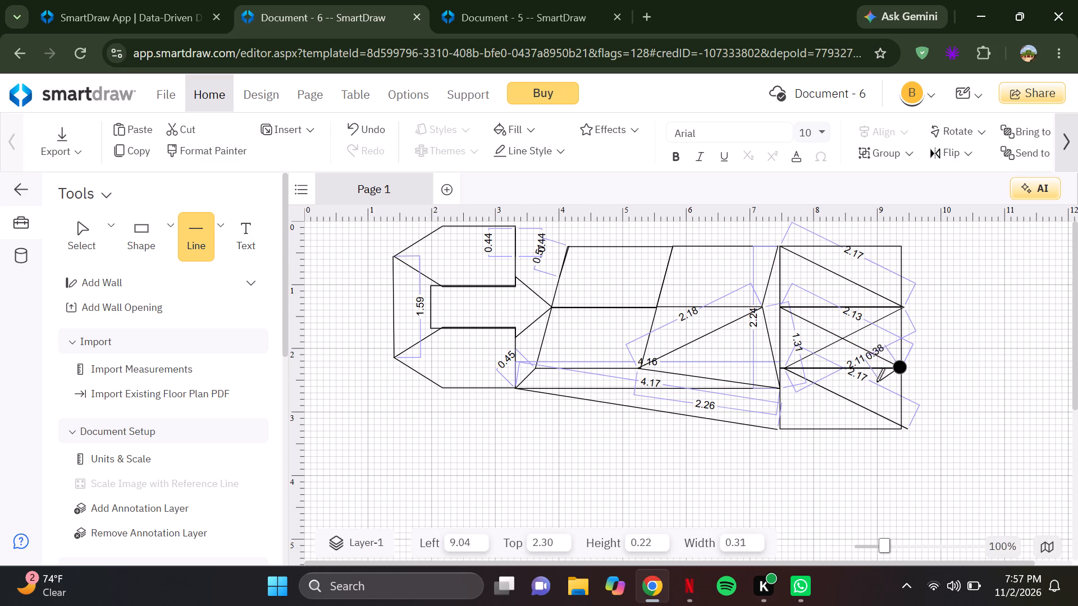
left_click_drag(876, 382, 791, 424)
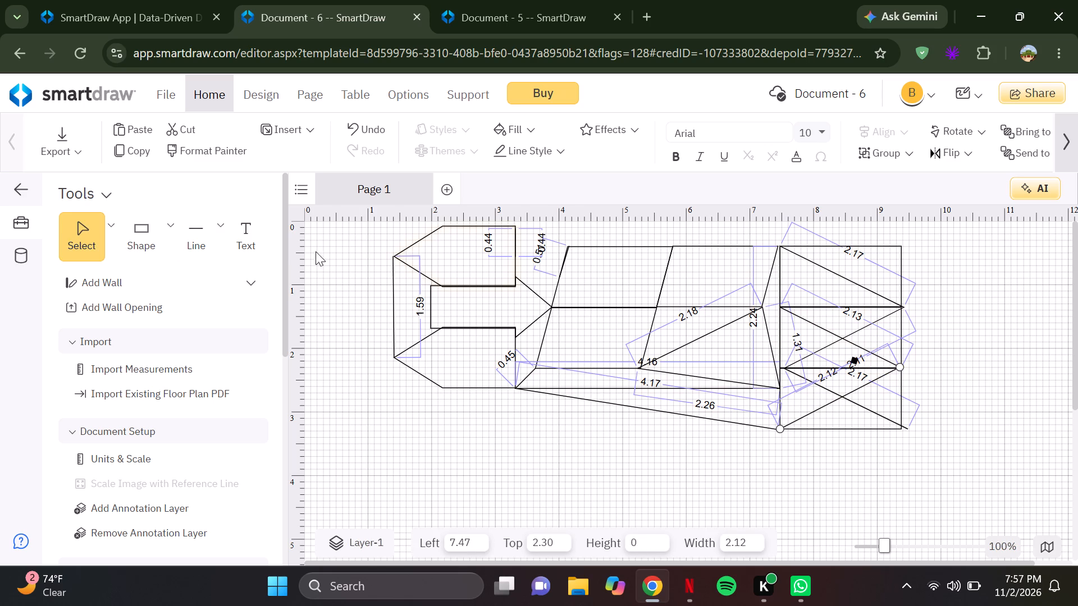
Draw a diagonal line about 2.15 long across the top rectangle, from its bottom-left corner to its top-right corner.
left_click(200, 227)
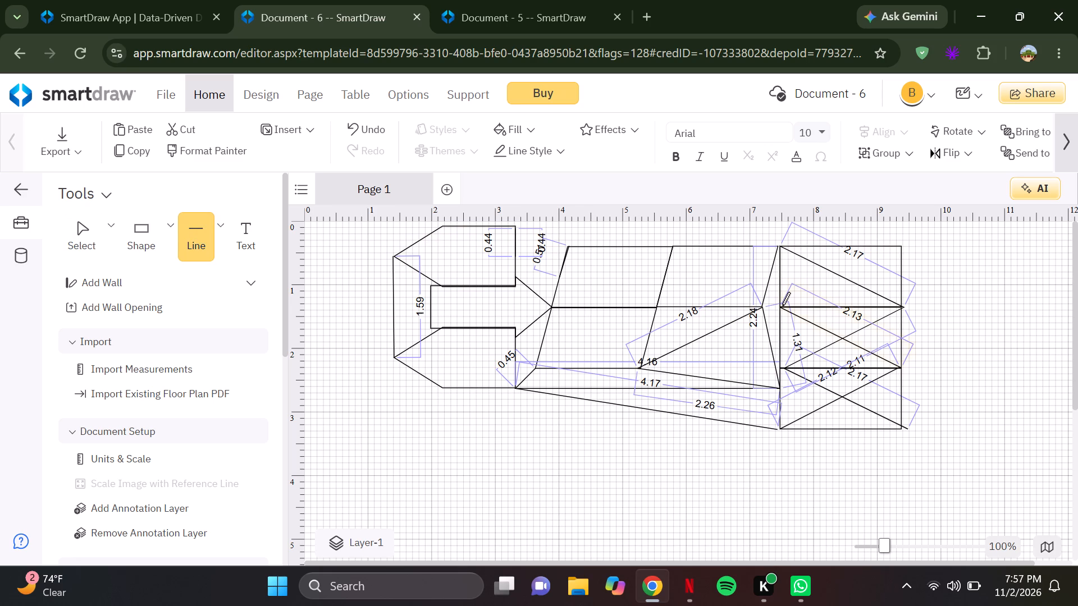
left_click_drag(780, 306, 897, 251)
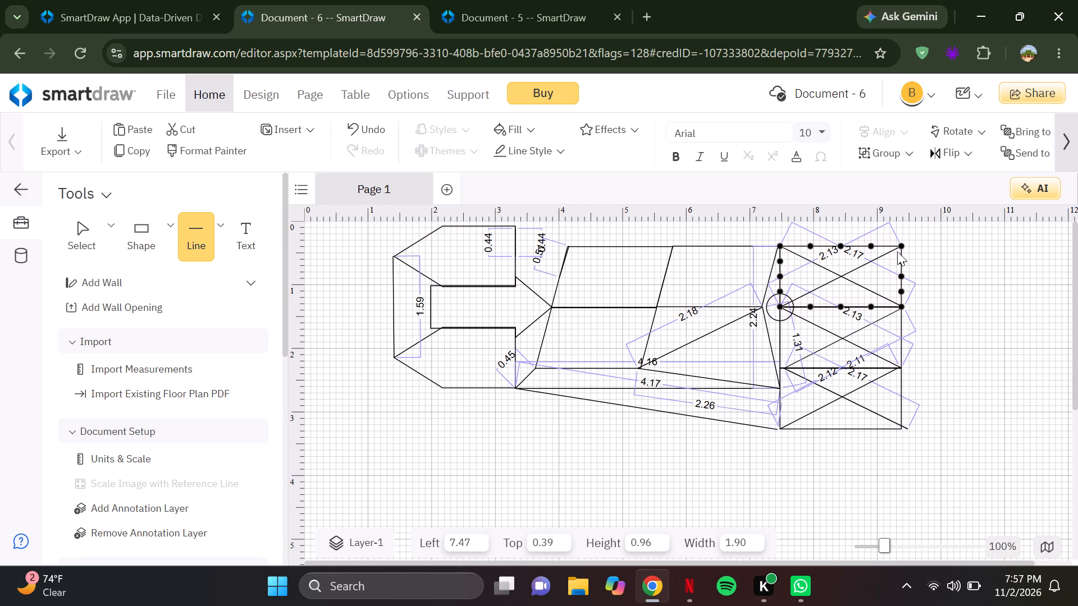
left_click_drag(897, 251, 906, 246)
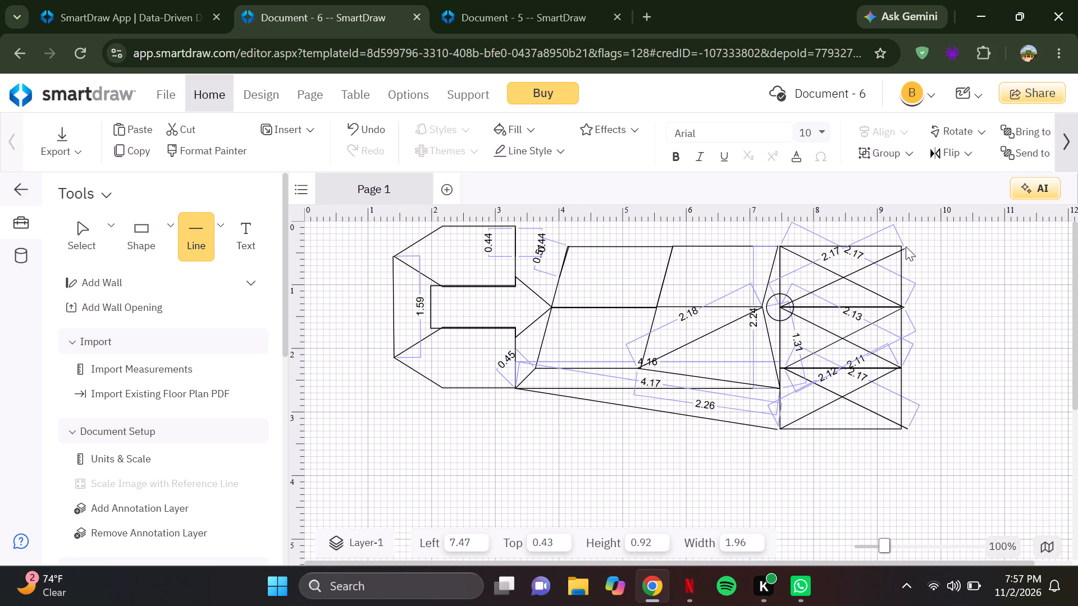
left_click_drag(906, 246, 902, 246)
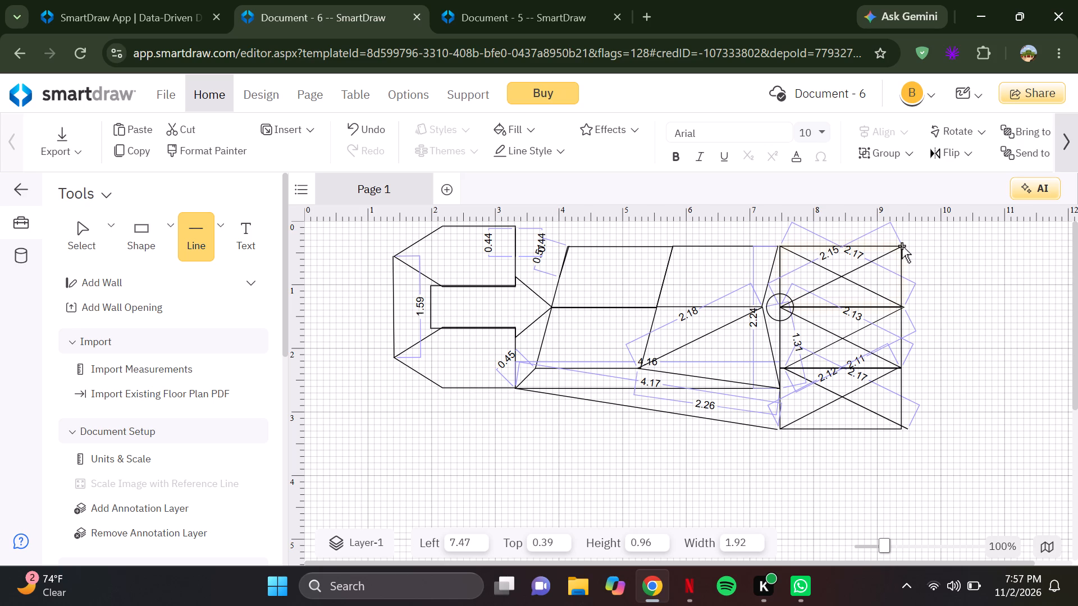
left_click(960, 252)
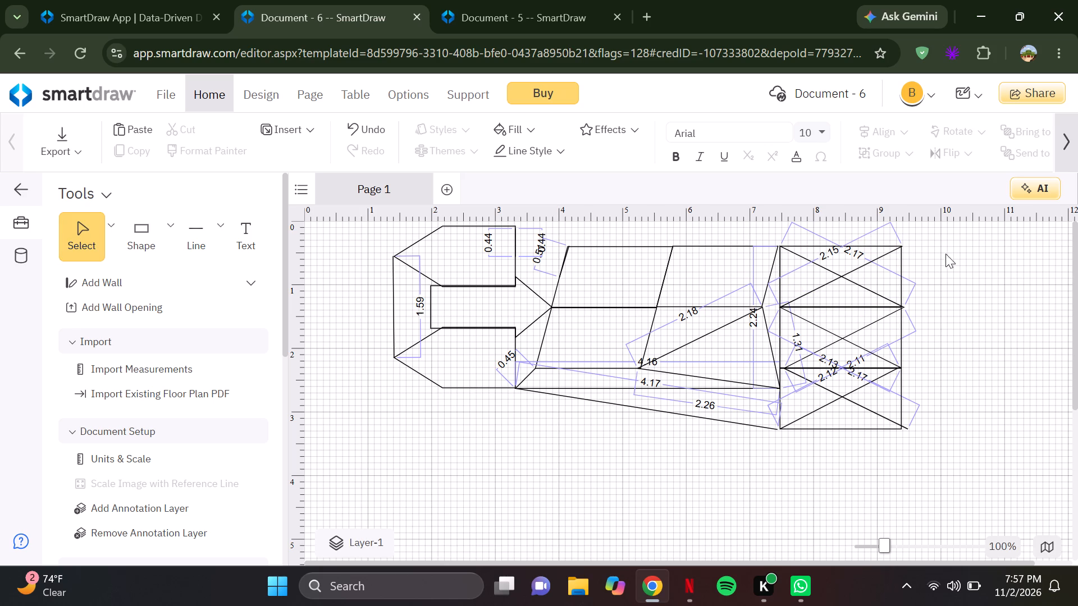
Draw a vertical line about 2.87 long through the three stacked rectangles, from the top edge's midpoint to the bottom edge's midpoint.
left_click(207, 228)
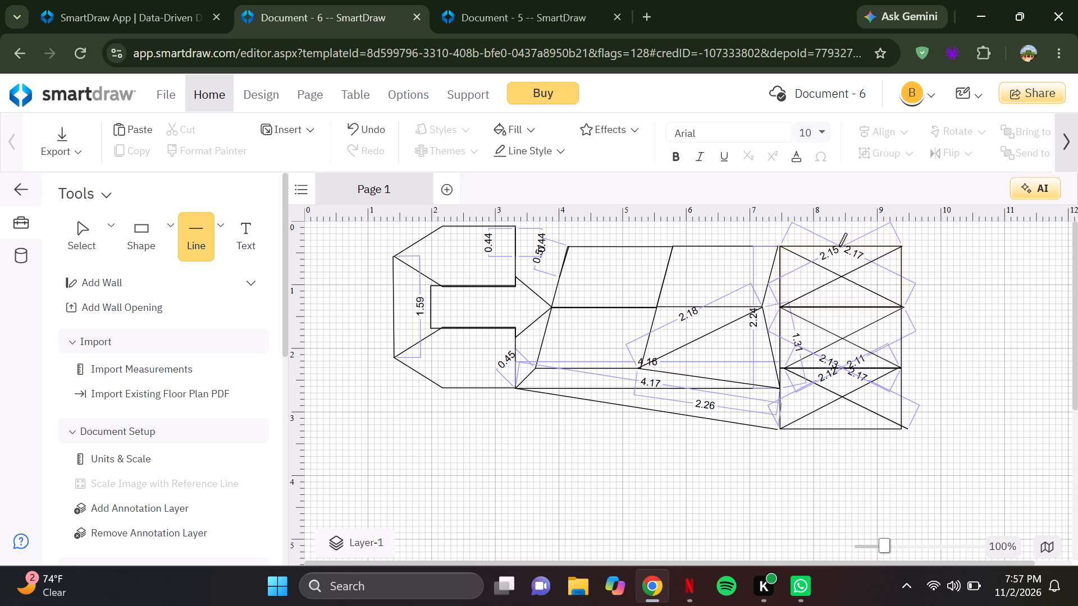
left_click_drag(841, 246, 841, 259)
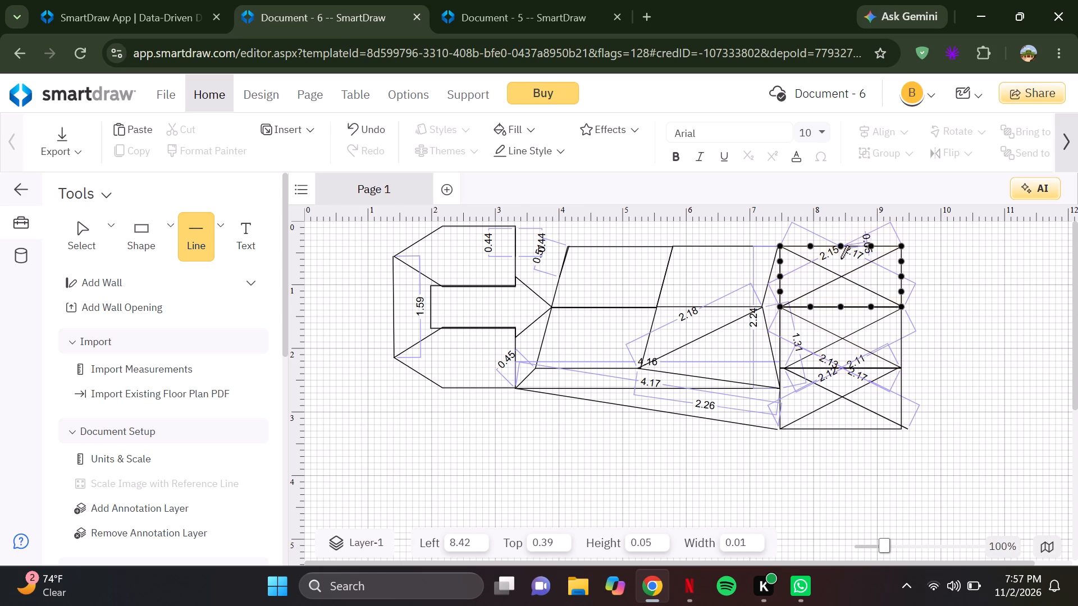
left_click_drag(841, 259, 841, 318)
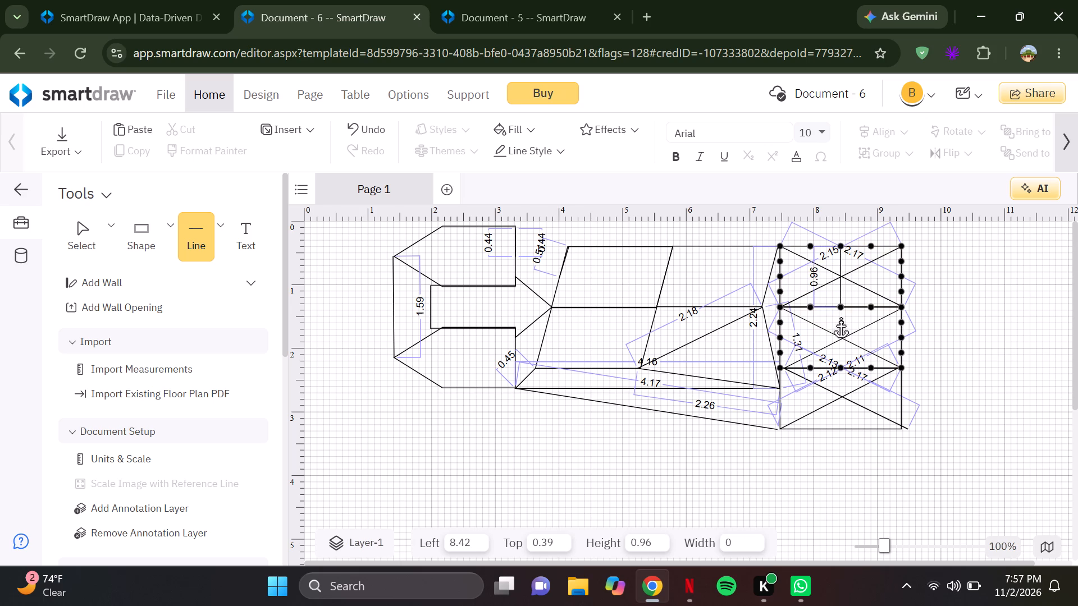
left_click_drag(841, 318, 842, 357)
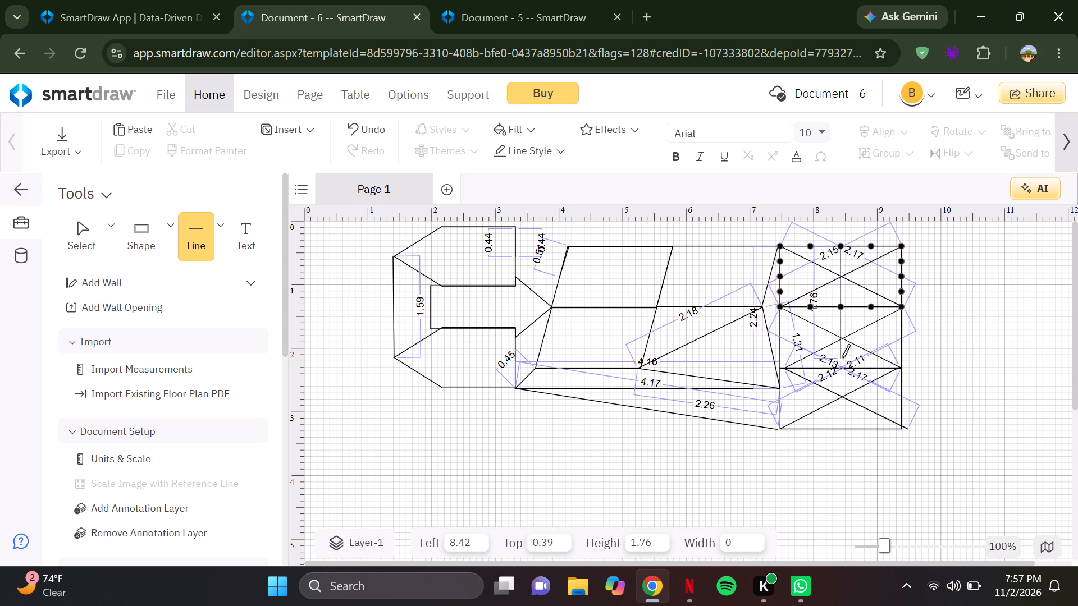
left_click_drag(842, 357, 846, 392)
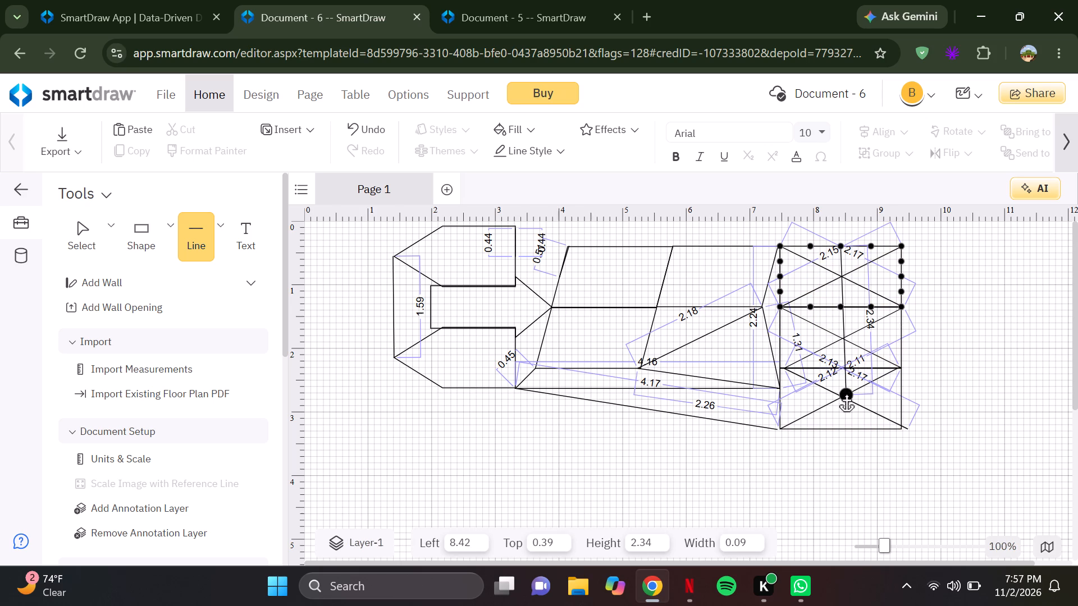
left_click_drag(846, 392, 843, 415)
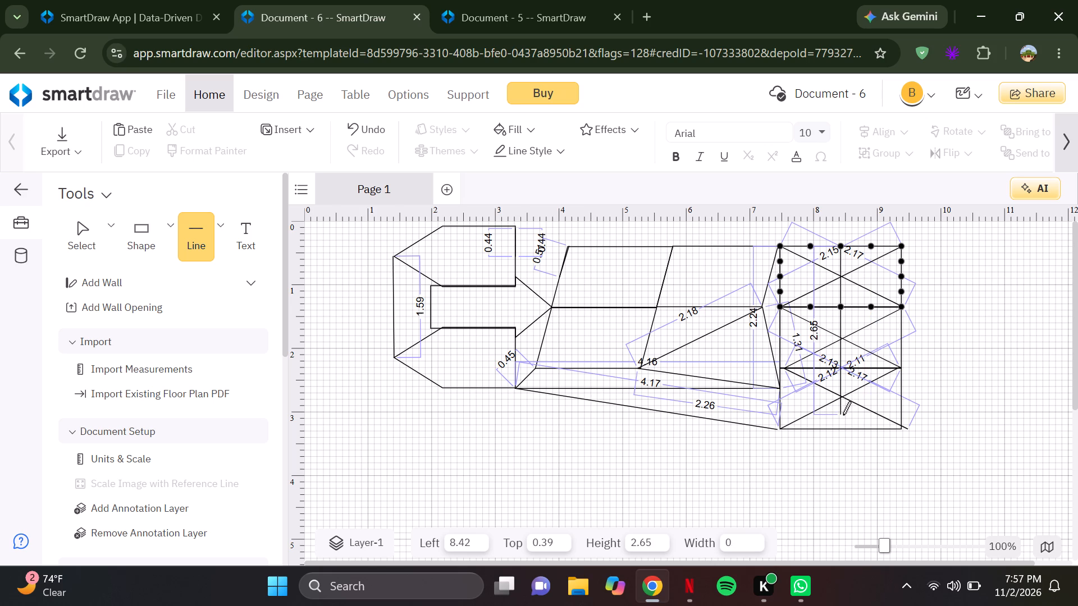
left_click_drag(843, 415, 849, 424)
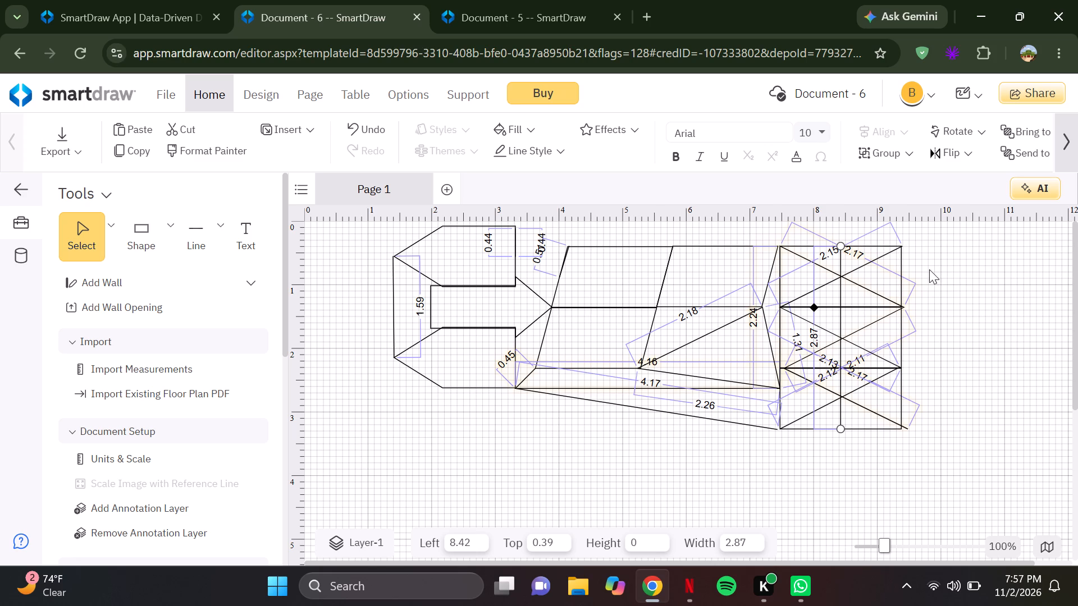
Draw a line about 1.57 long across the upper-left parallelogram, from its right edge's midpoint to its top-left corner.
left_click(195, 236)
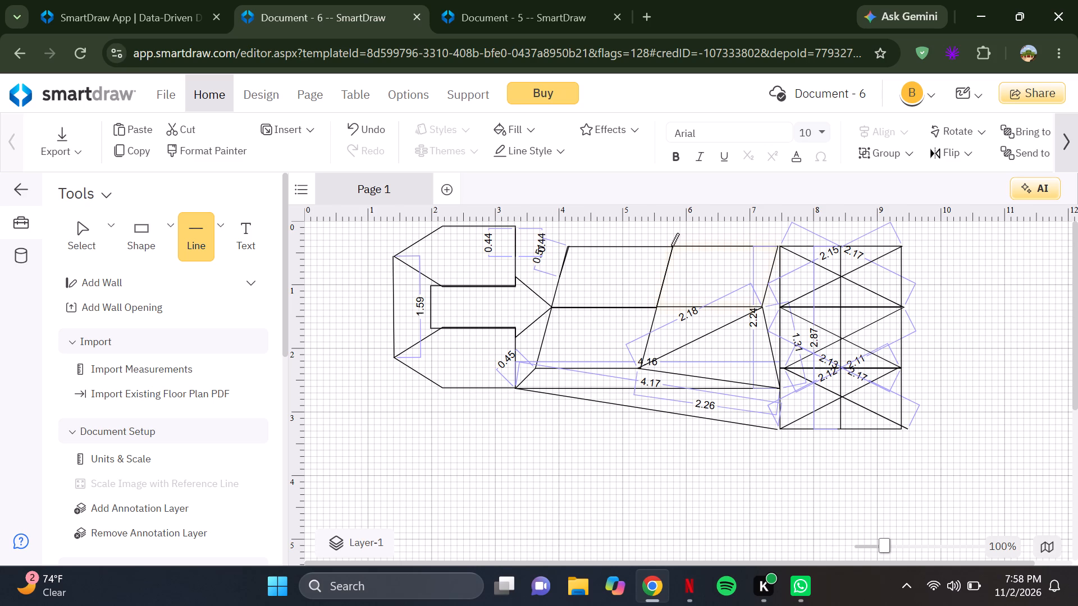
left_click_drag(671, 246, 607, 267)
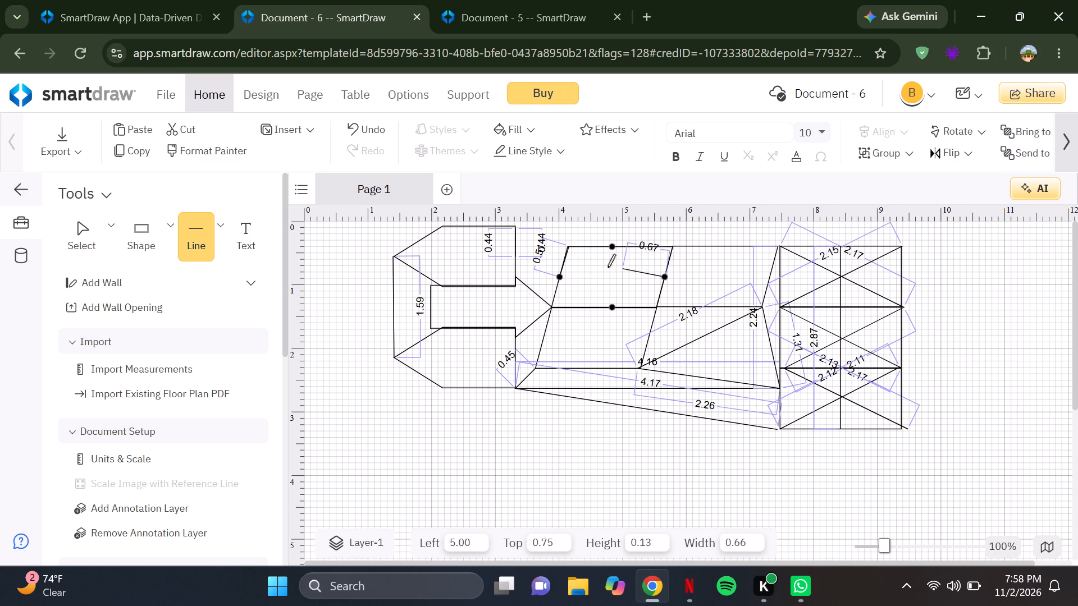
left_click_drag(607, 267, 566, 247)
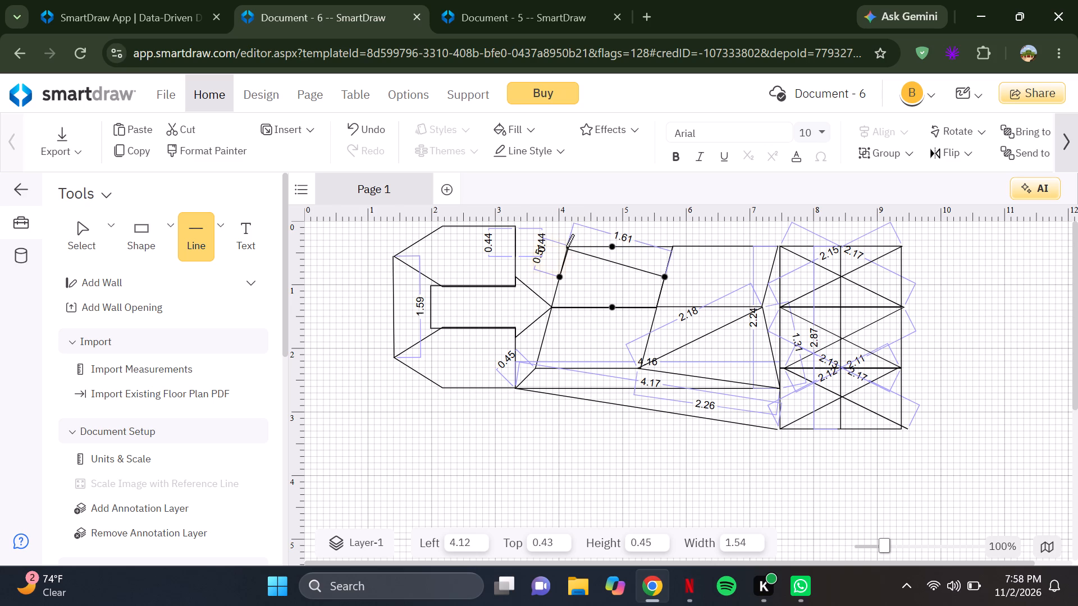
left_click_drag(566, 247, 569, 247)
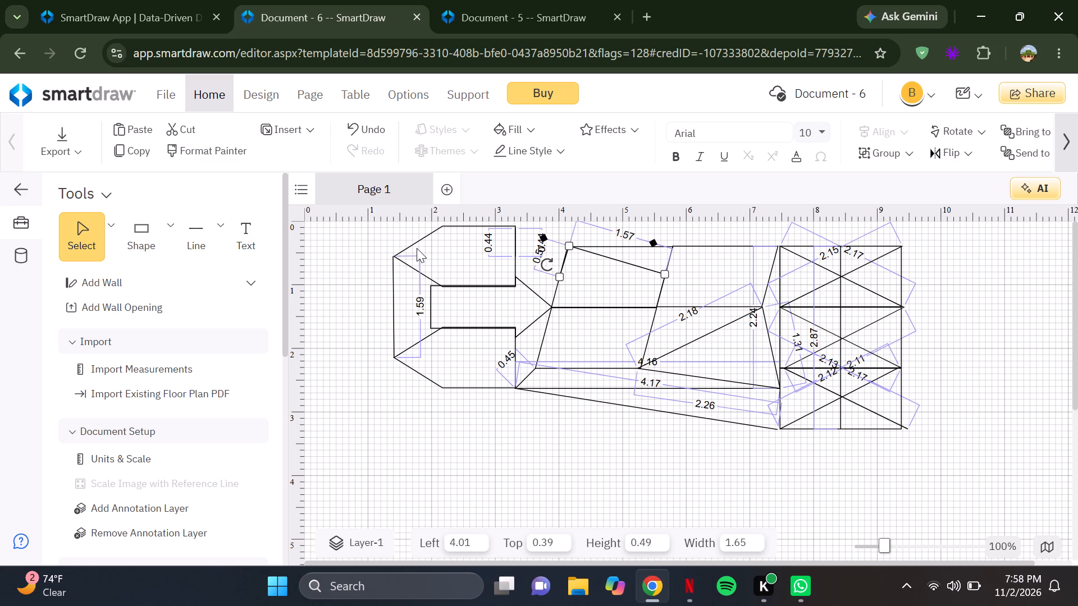
Draw a diagonal line about 2.16 long across the upper-left parallelogram, from its bottom-left corner to its top-right corner.
left_click(204, 217)
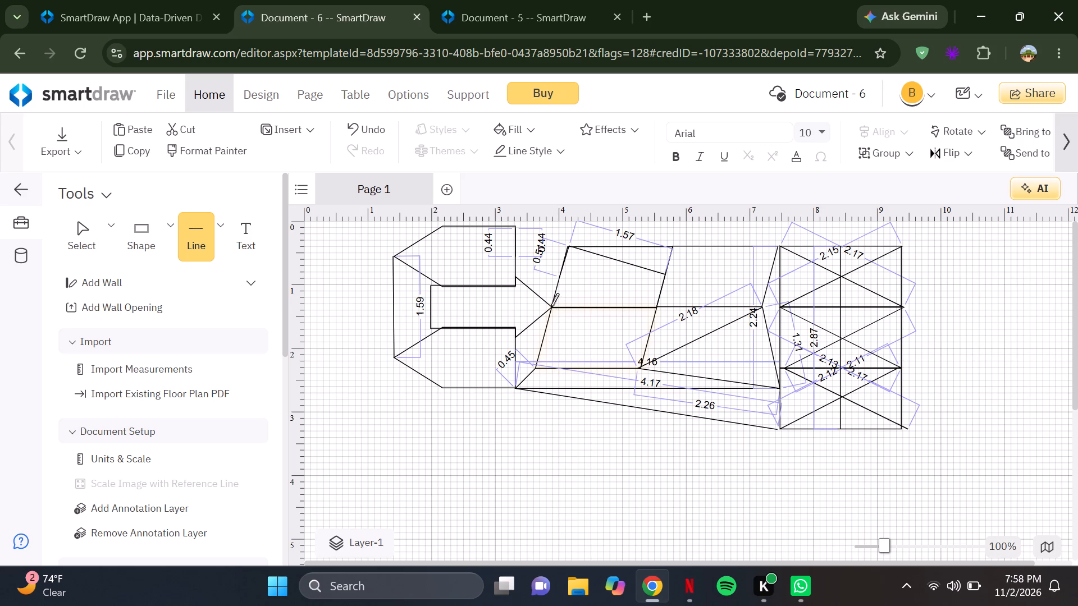
left_click_drag(551, 306, 574, 297)
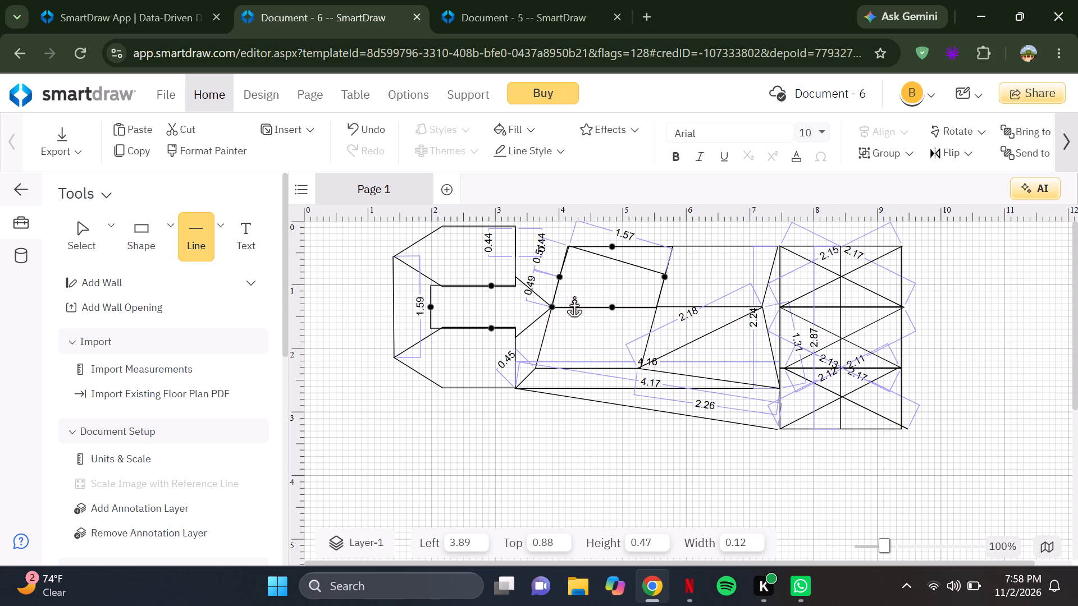
left_click_drag(574, 297, 654, 250)
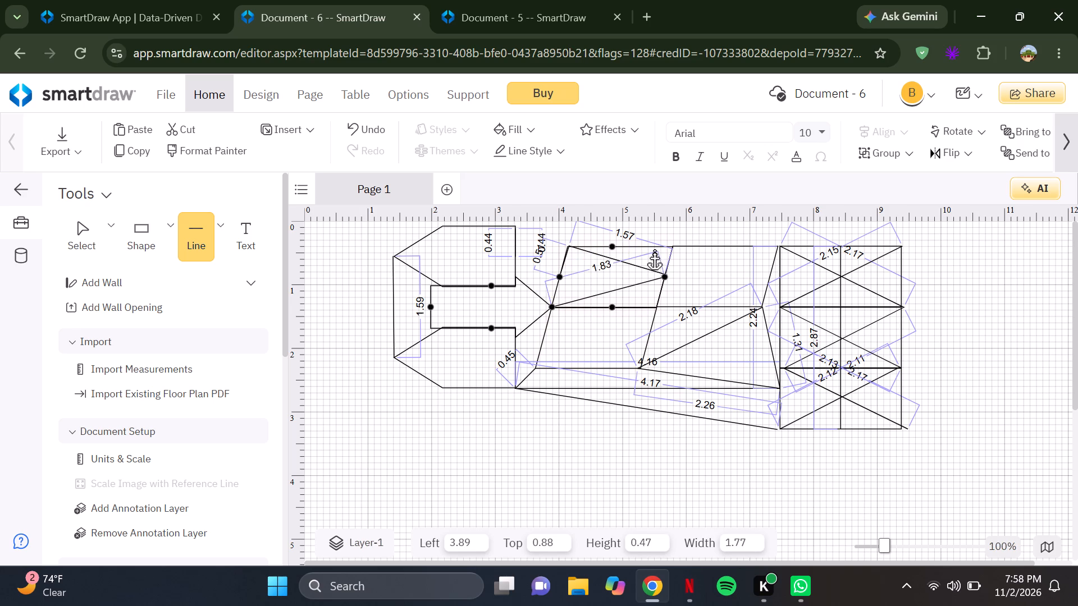
left_click_drag(654, 250, 673, 246)
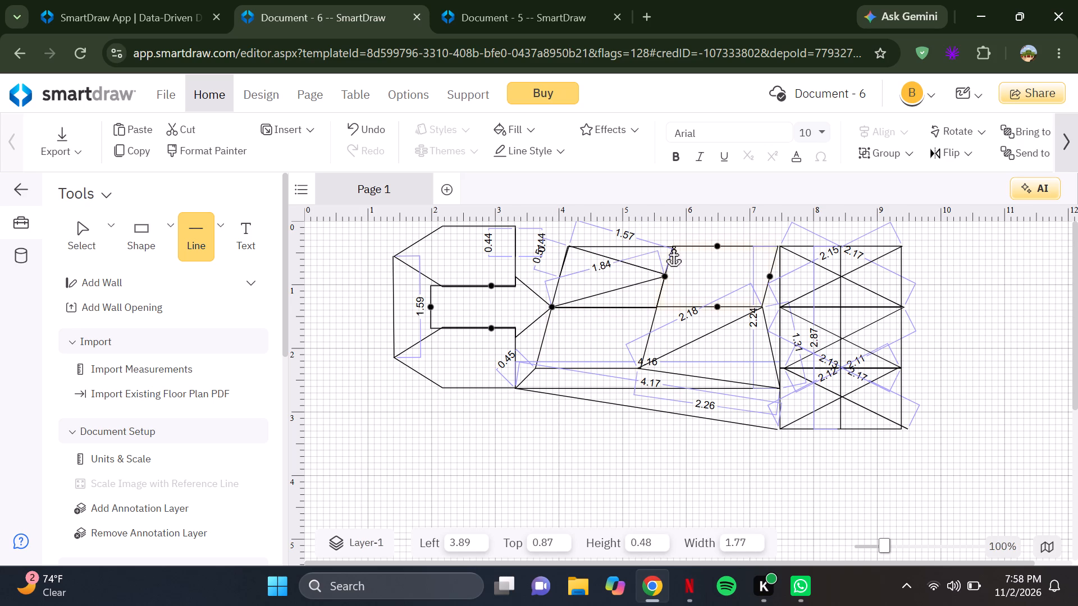
left_click_drag(673, 246, 674, 243)
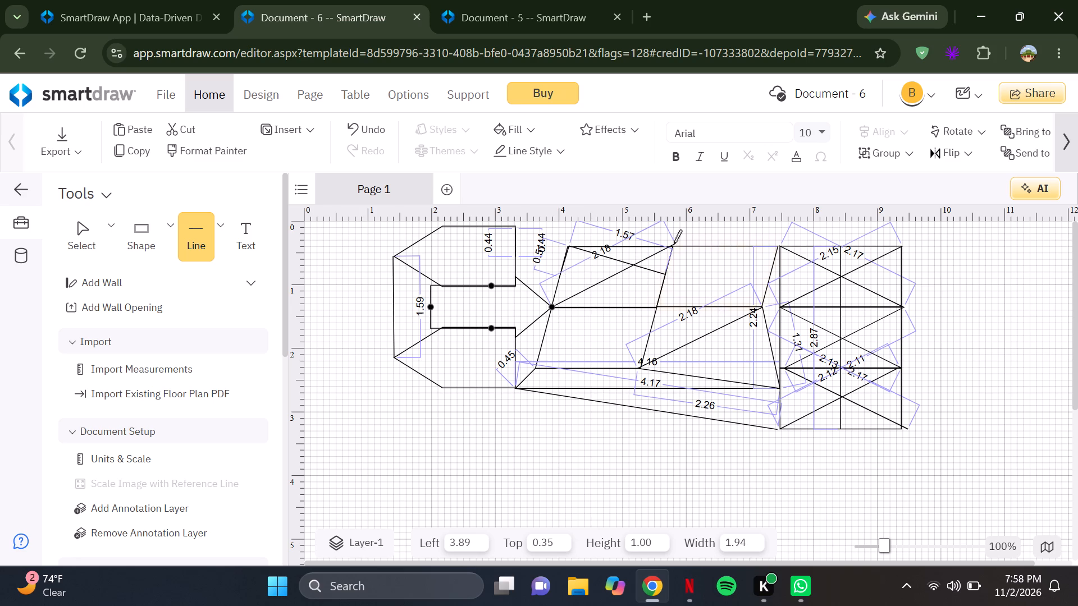
left_click_drag(674, 243, 674, 245)
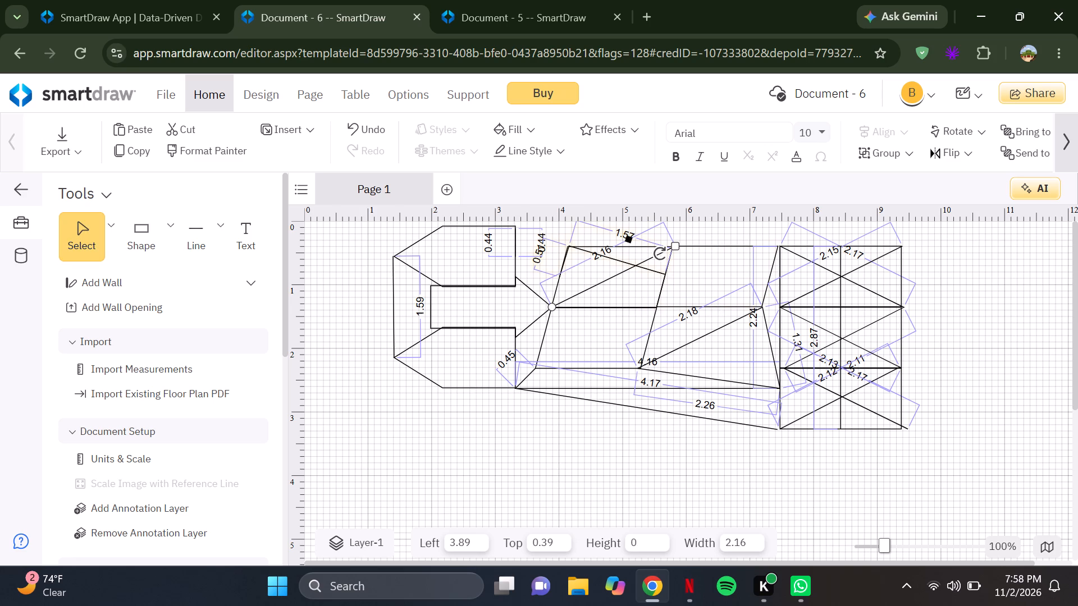
Draw a diagonal line about 4.30 long from the lower-left parallelogram's bottom-left corner to the top rectangle's top-left corner.
left_click(204, 213)
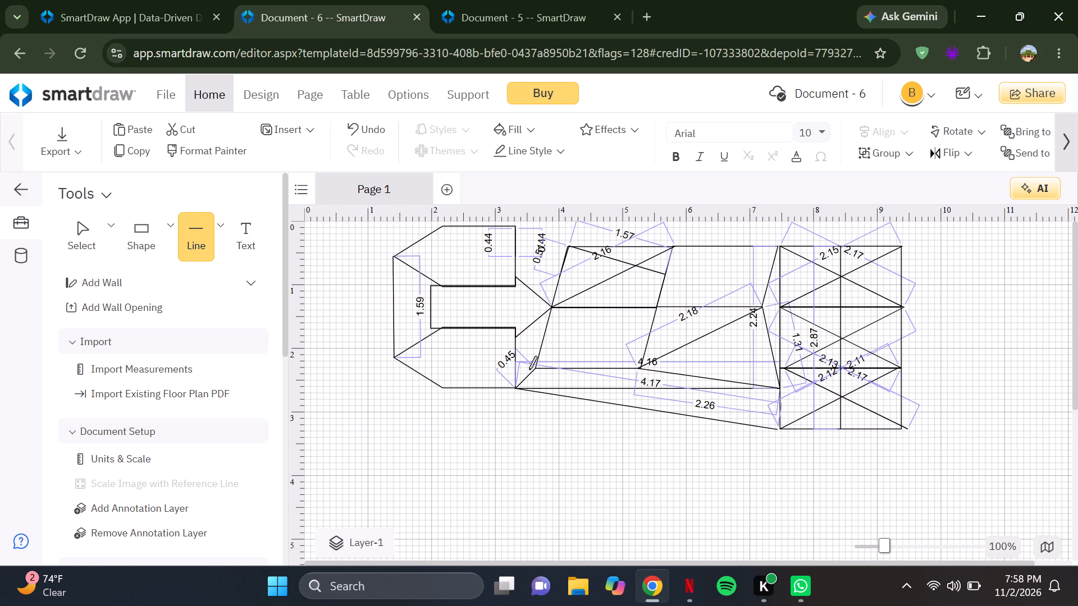
left_click_drag(535, 368, 588, 339)
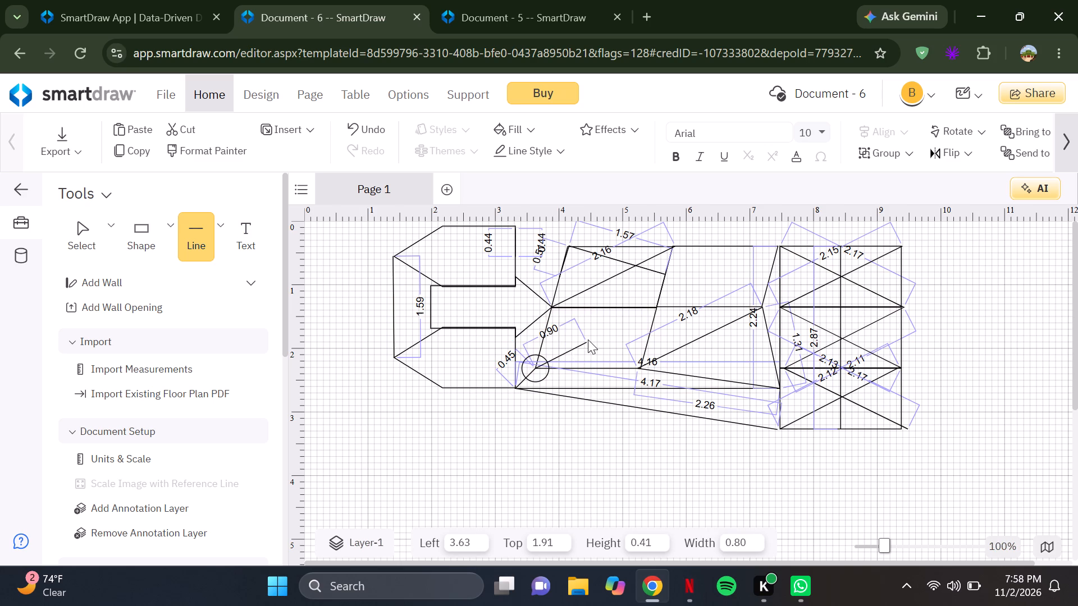
left_click_drag(588, 339, 645, 305)
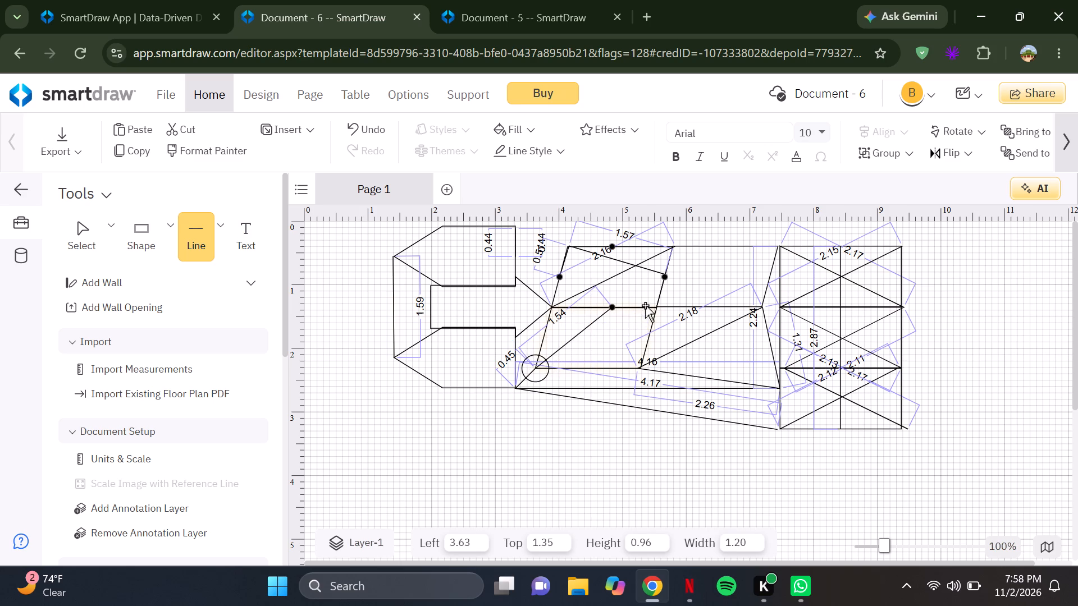
left_click_drag(645, 305, 659, 309)
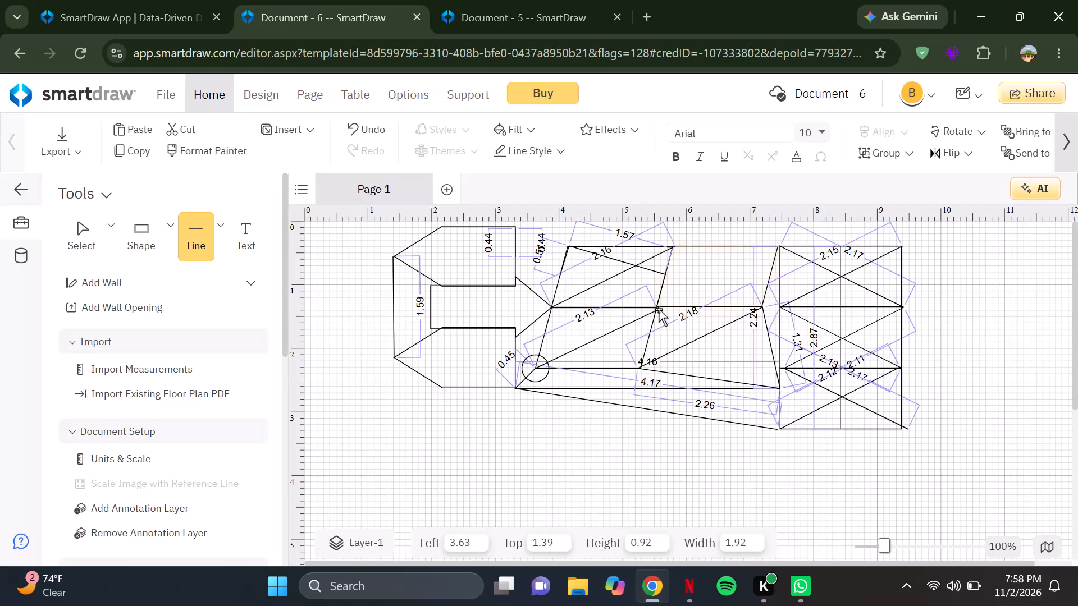
left_click_drag(659, 309, 656, 311)
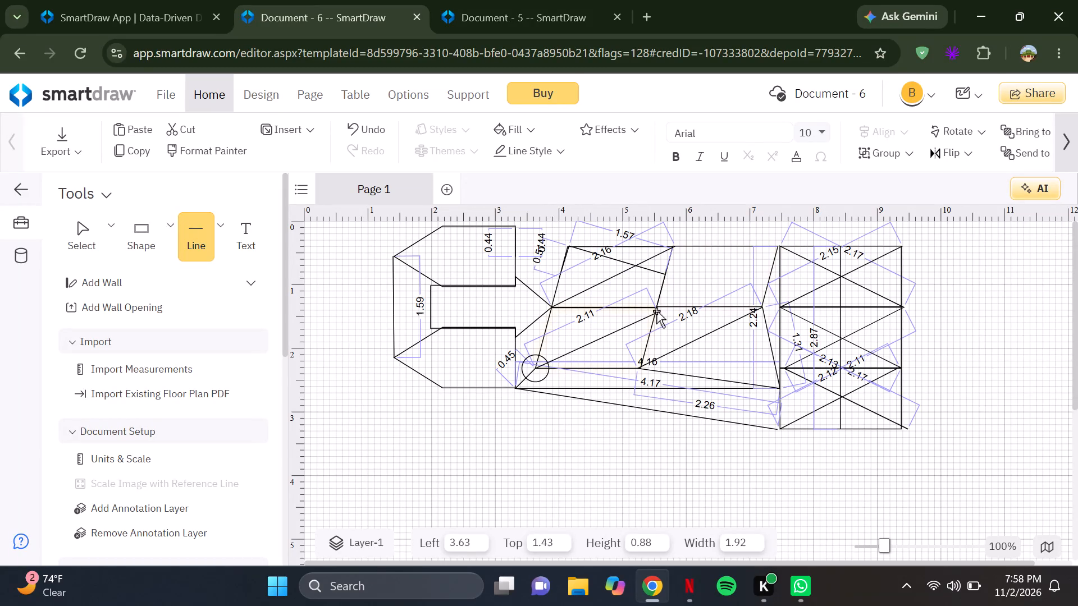
left_click_drag(656, 311, 656, 307)
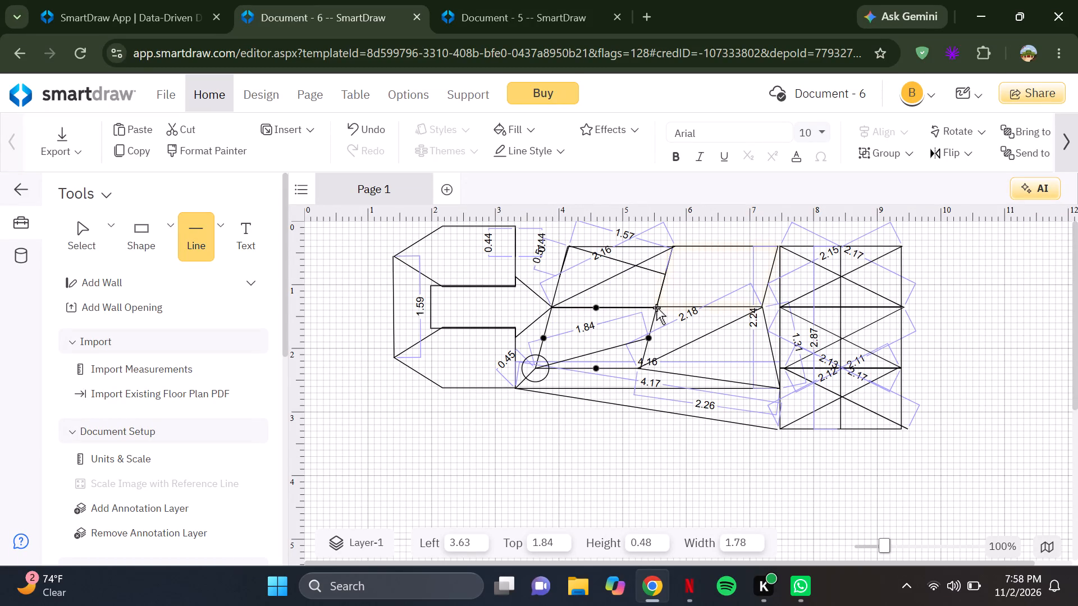
left_click_drag(656, 307, 656, 311)
left_click_drag(656, 311, 729, 280)
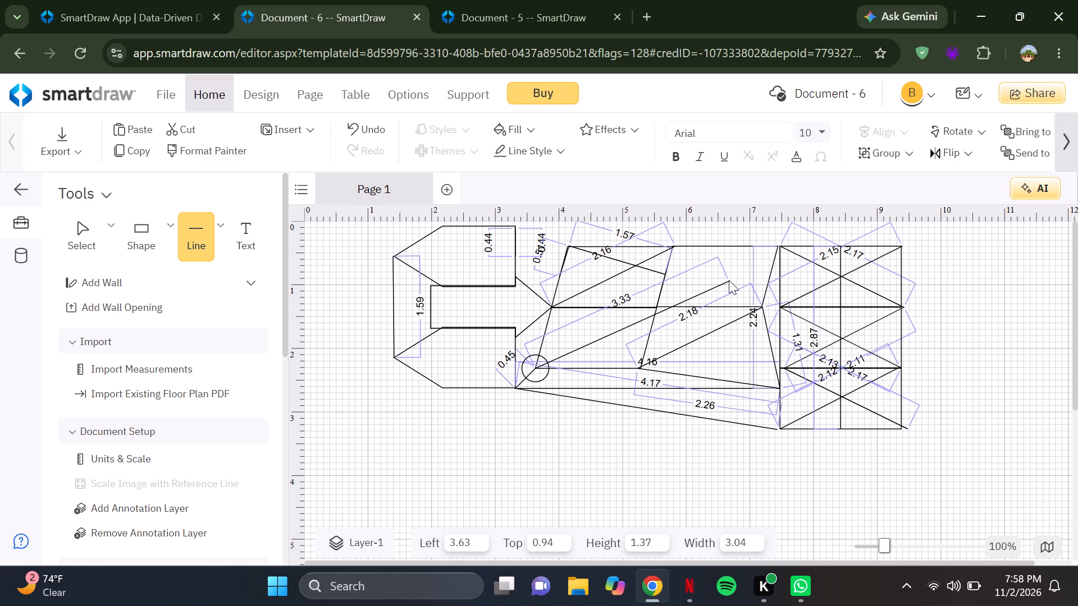
left_click_drag(729, 280, 766, 246)
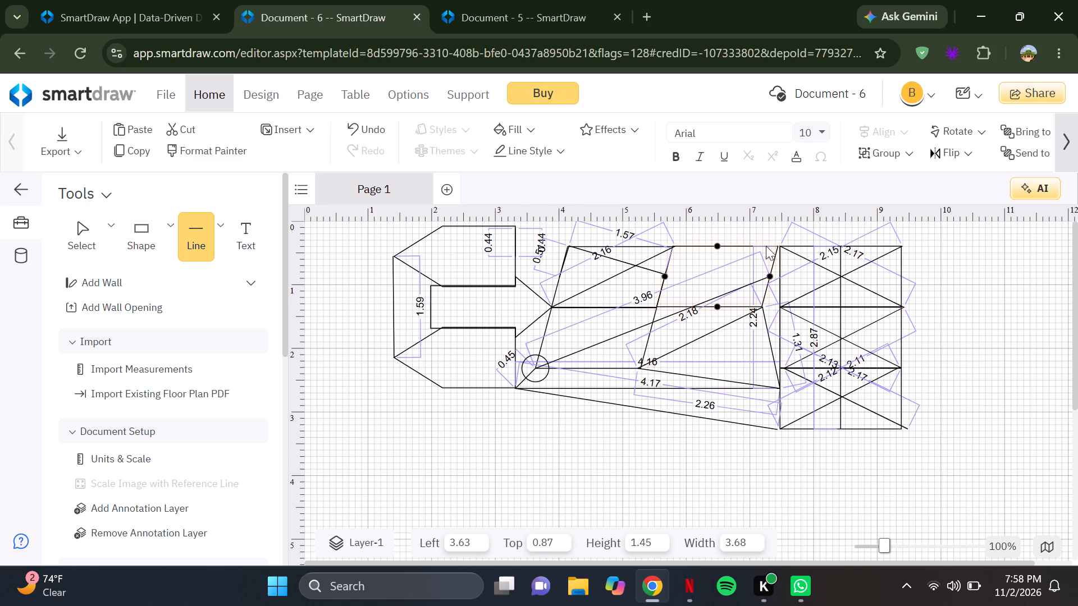
left_click_drag(766, 246, 780, 242)
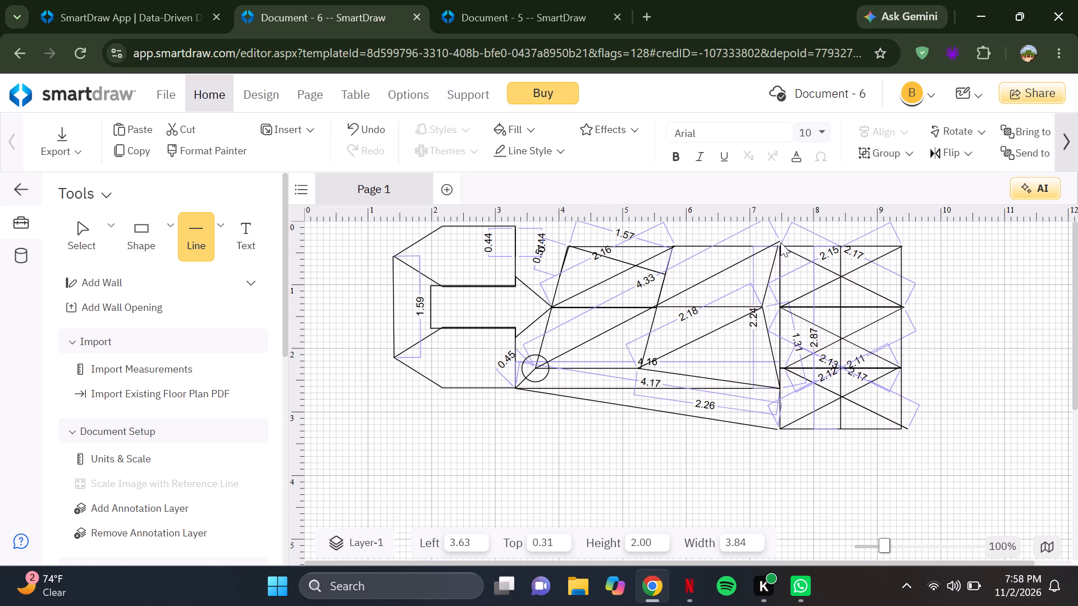
left_click_drag(780, 242, 780, 245)
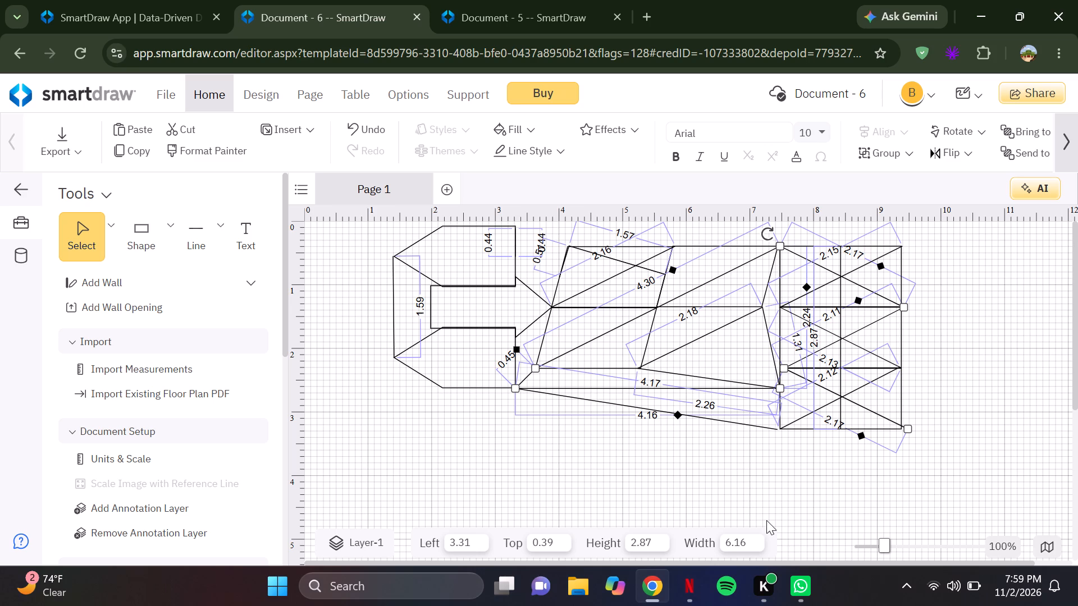
Draw a diagonal line about 2.29 long from the upper-left parallelogram's bottom-right corner down to the bottom rectangle's left edge.
left_click(195, 234)
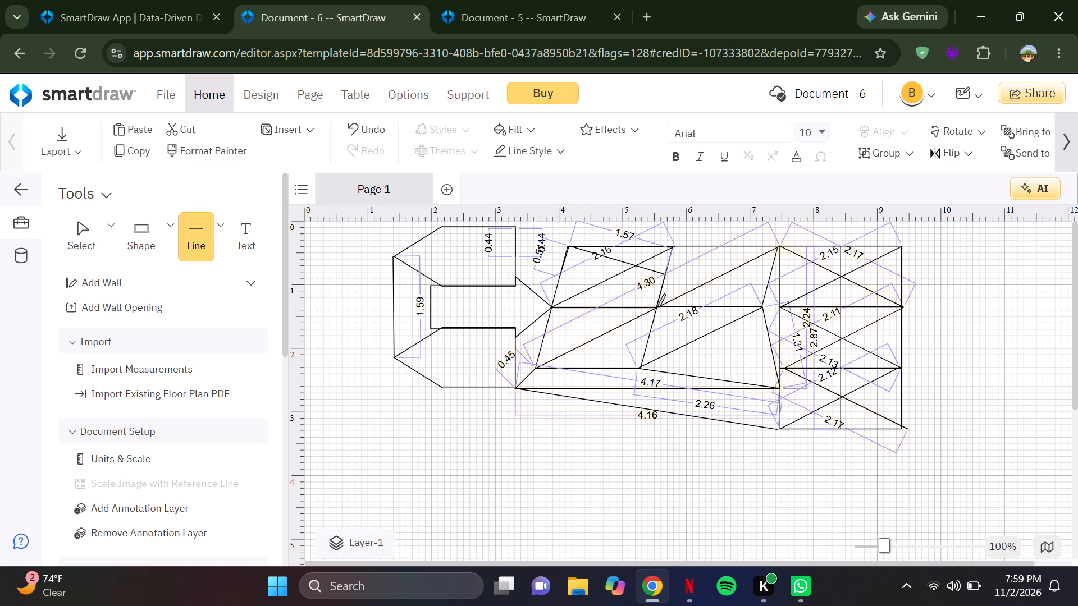
left_click_drag(656, 307, 682, 314)
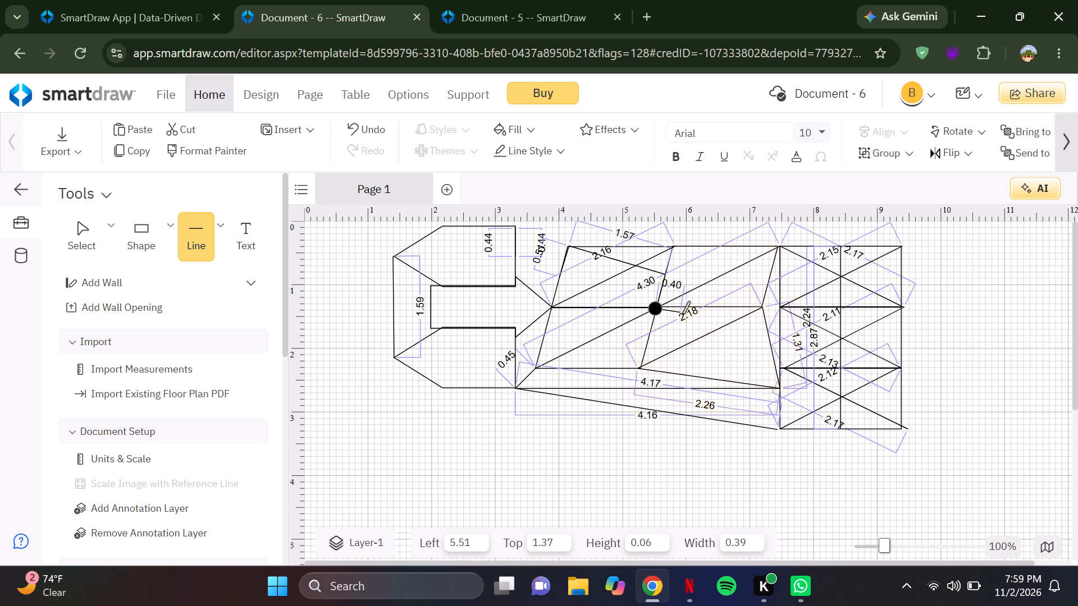
left_click_drag(682, 314, 784, 384)
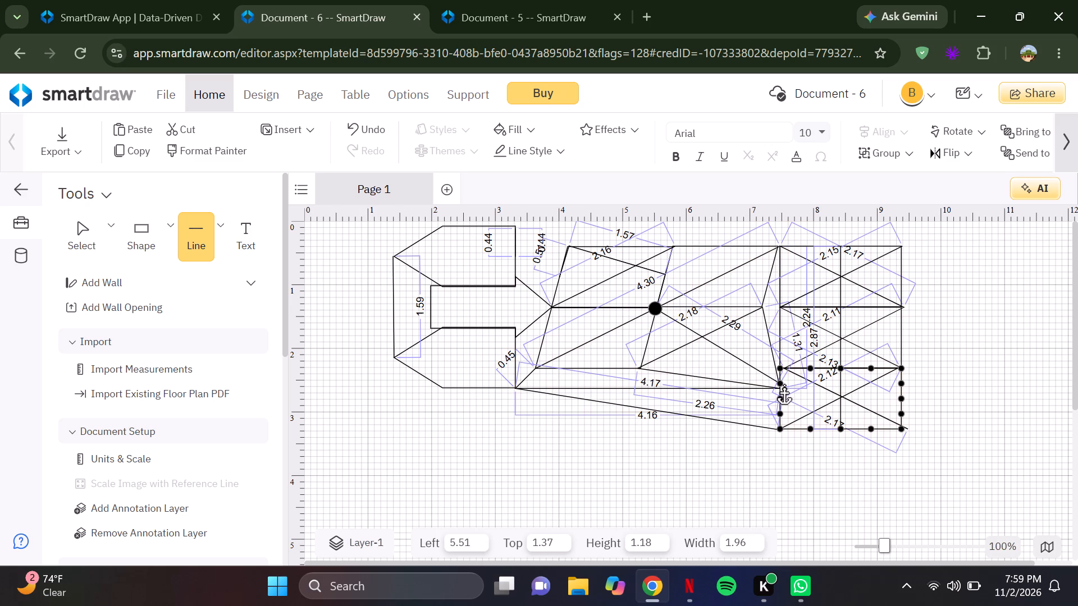
left_click_drag(784, 384, 785, 391)
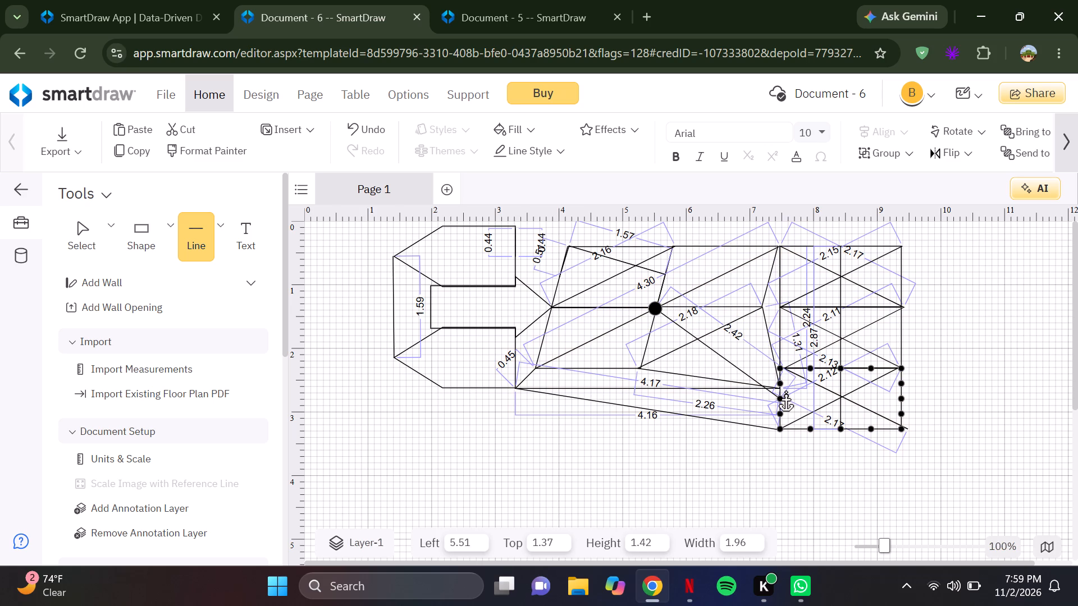
left_click_drag(785, 391, 788, 389)
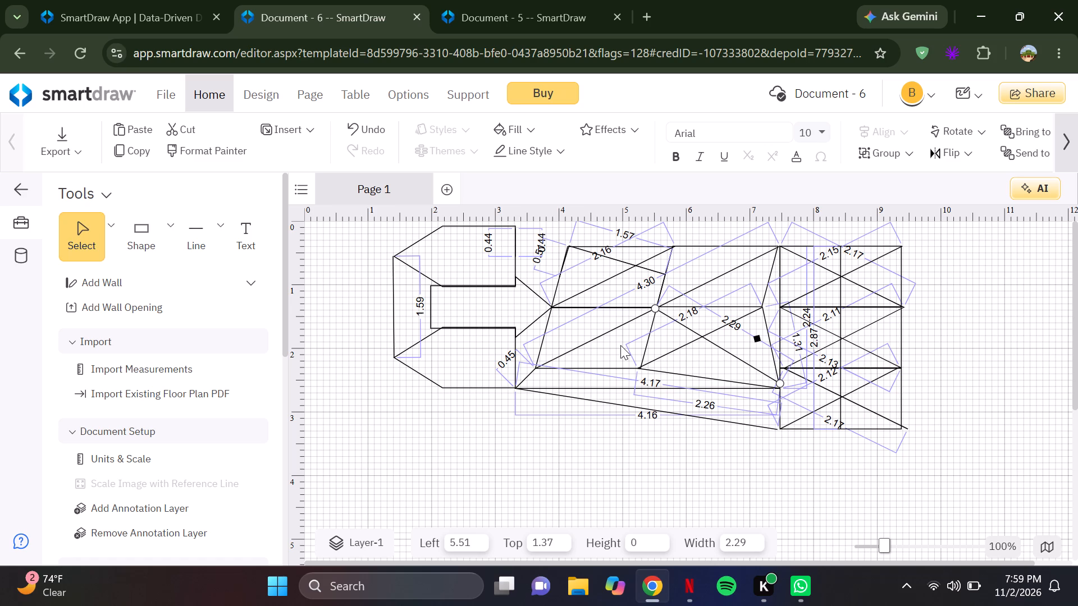
Draw a diagonal line about 1.70 long across the lower-left parallelogram, from its top-left corner to its bottom-right corner.
left_click(199, 227)
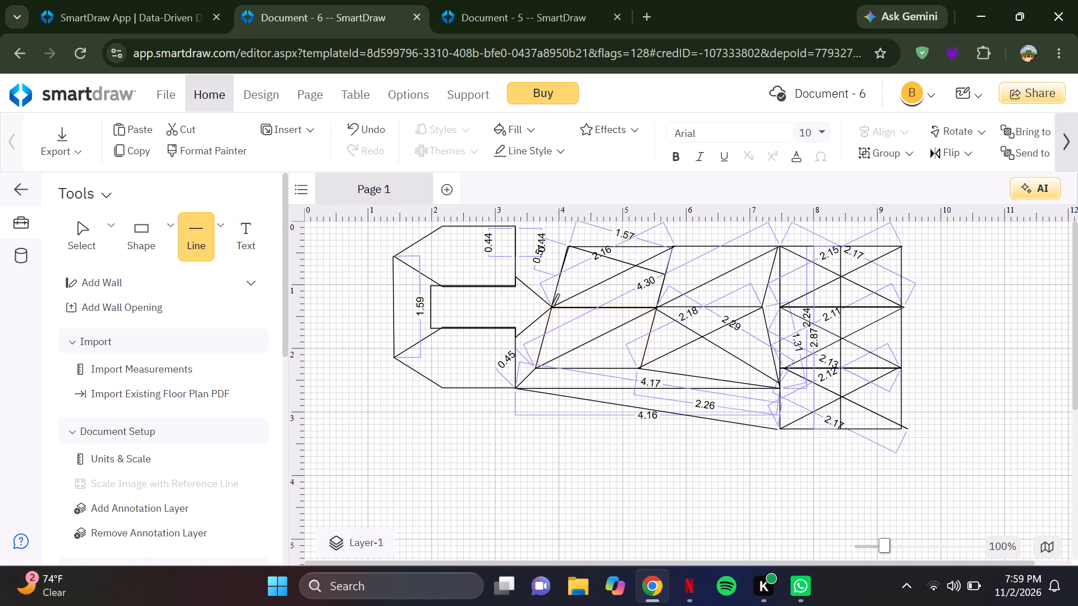
left_click_drag(552, 307, 588, 320)
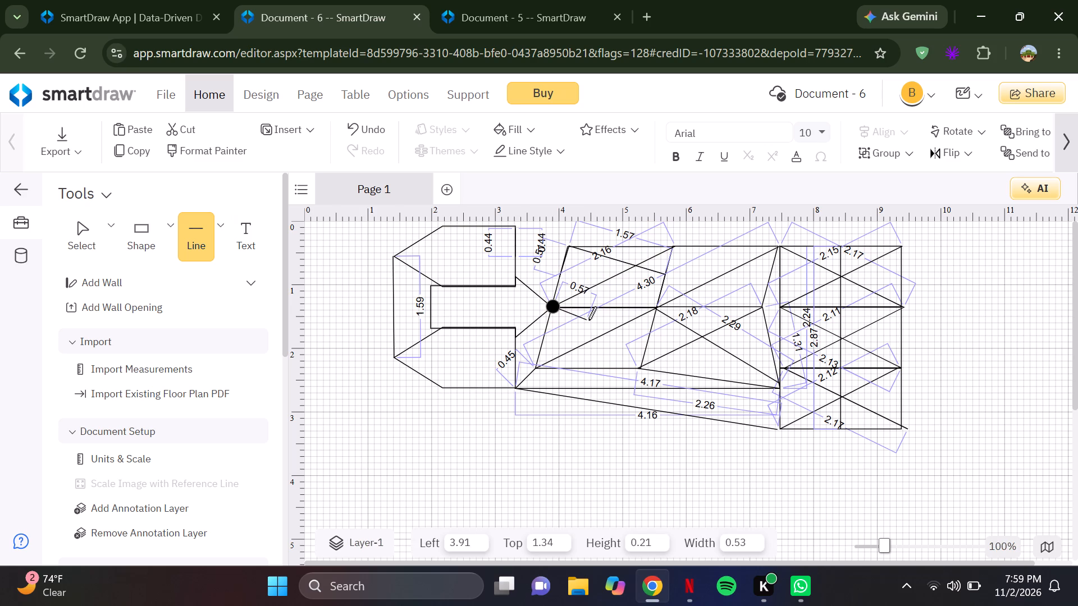
left_click_drag(588, 320, 640, 367)
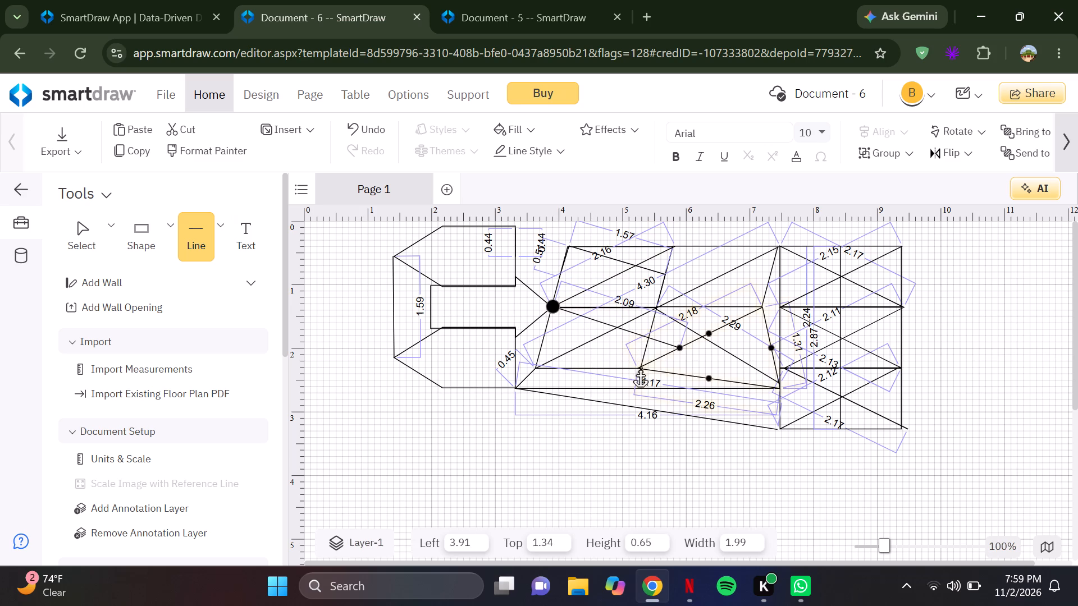
left_click_drag(640, 367, 649, 374)
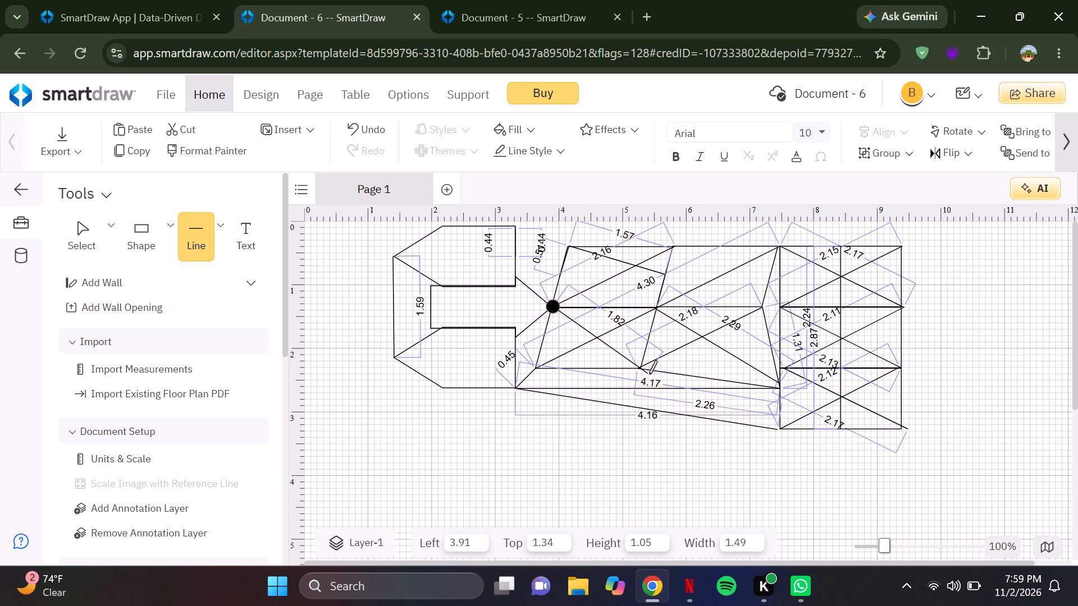
left_click_drag(649, 374, 642, 370)
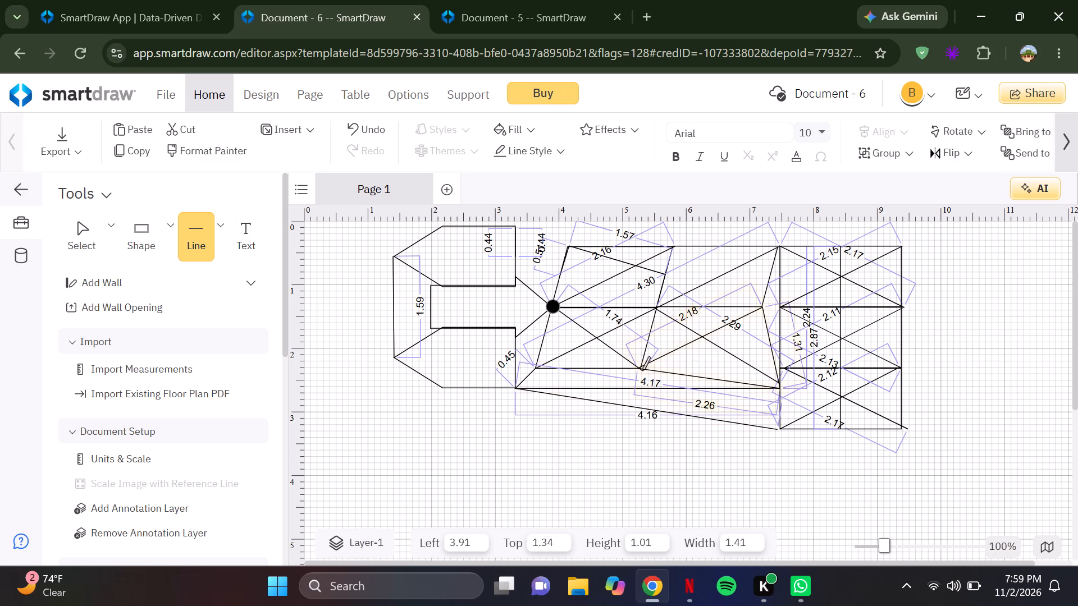
left_click_drag(642, 370, 636, 369)
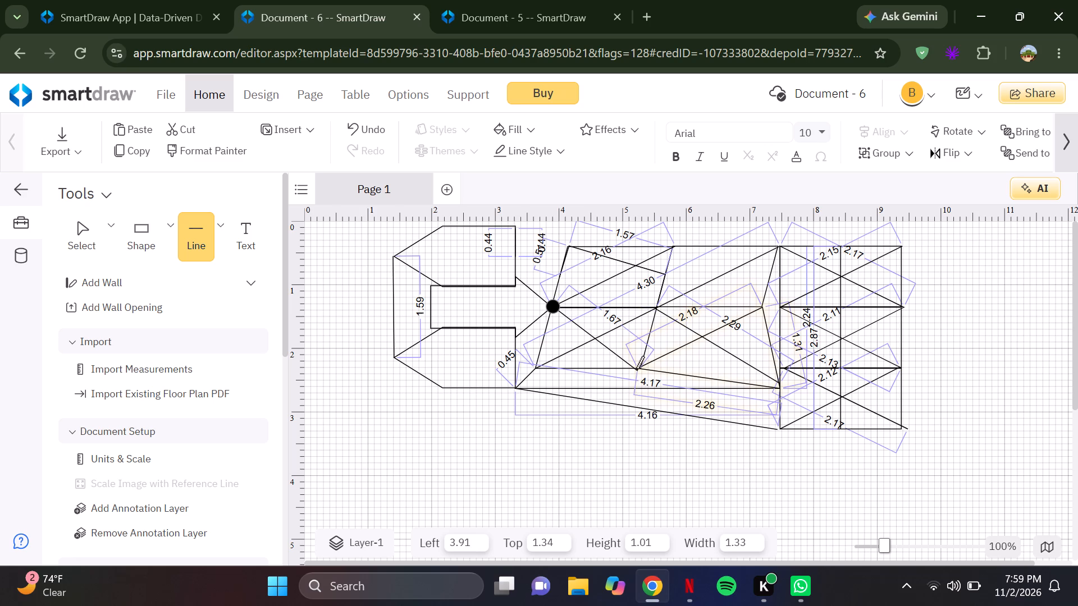
left_click_drag(636, 369, 639, 369)
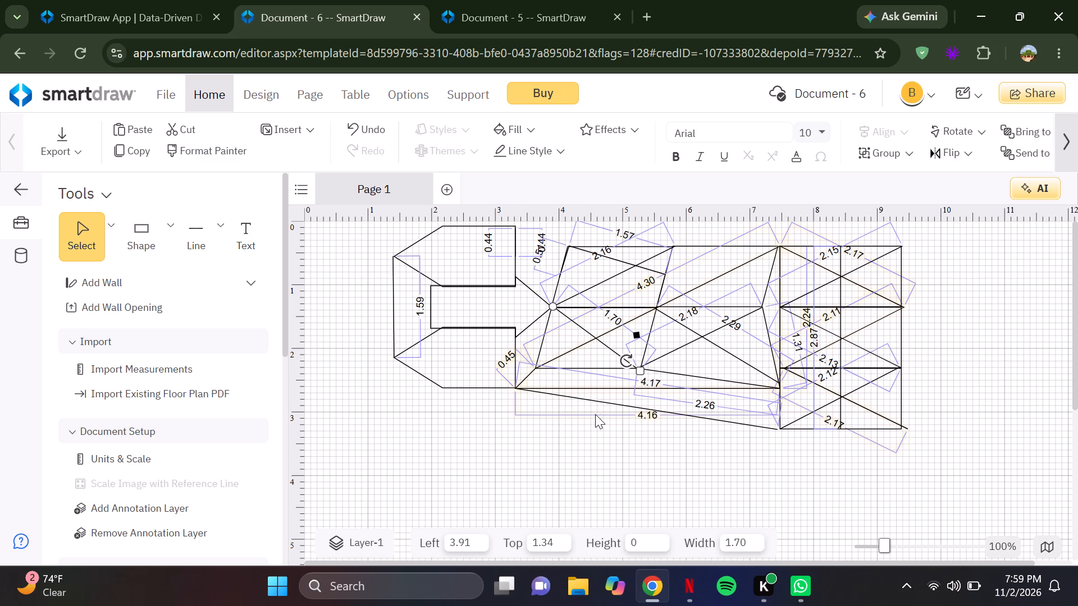
Draw a short horizontal line about 0.24 long along the upper pentagon's top edge, at its top-left corner.
left_click(197, 230)
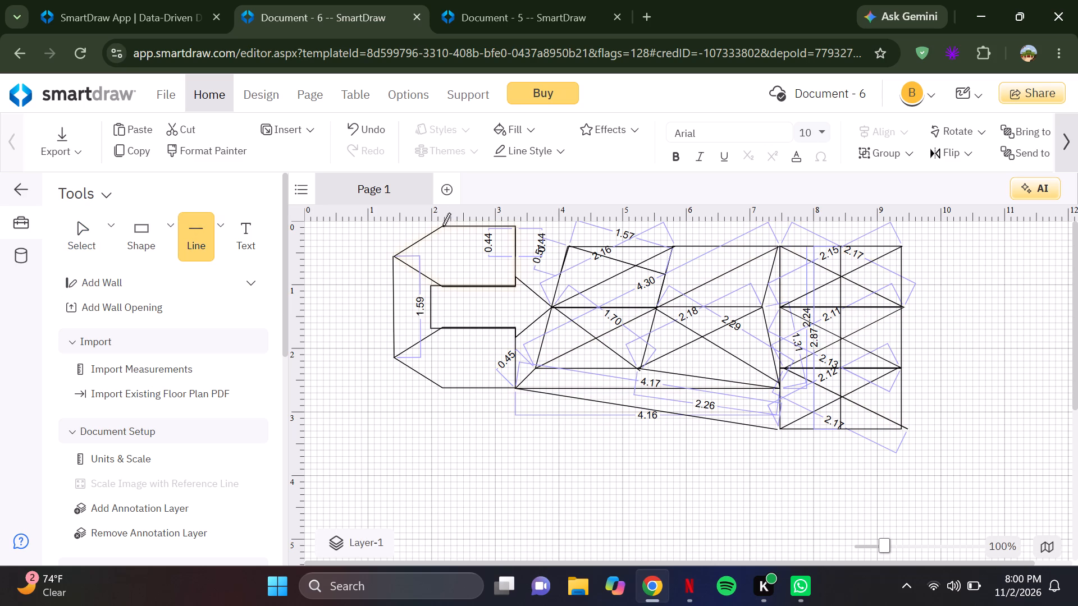
left_click(442, 226)
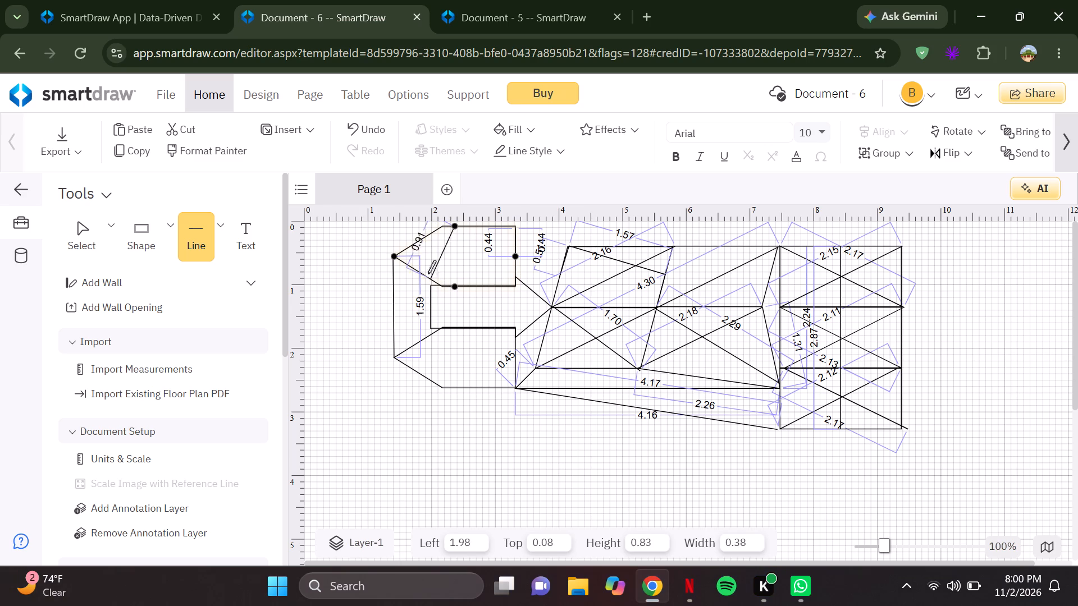
left_click(438, 226)
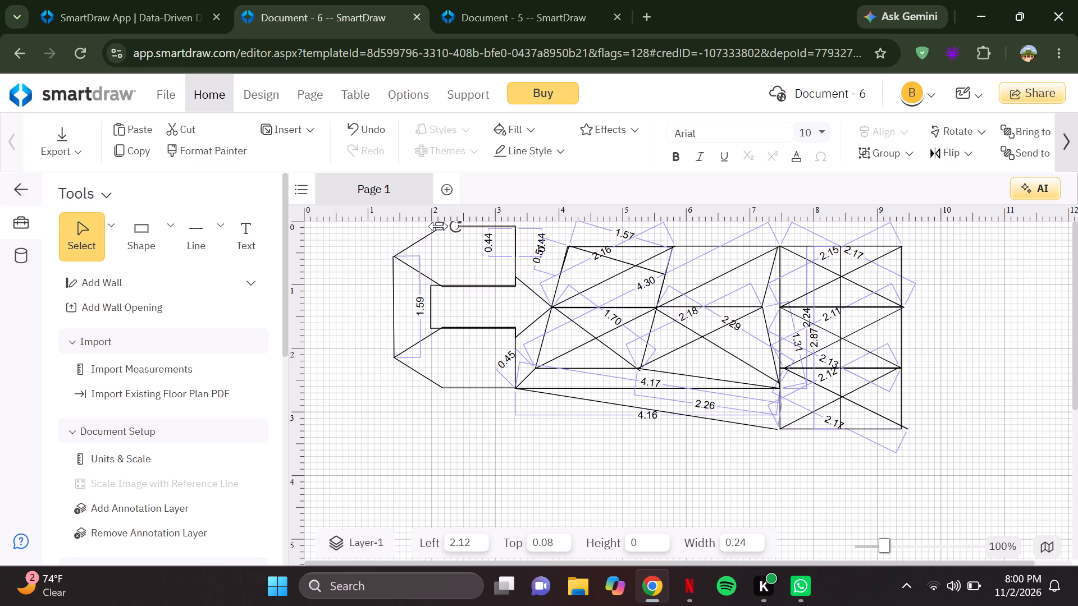
Draw a short line about 0.28 long from the upper pentagon's bottom edge, near its bottom-left corner, toward the lower pentagon.
left_click(193, 230)
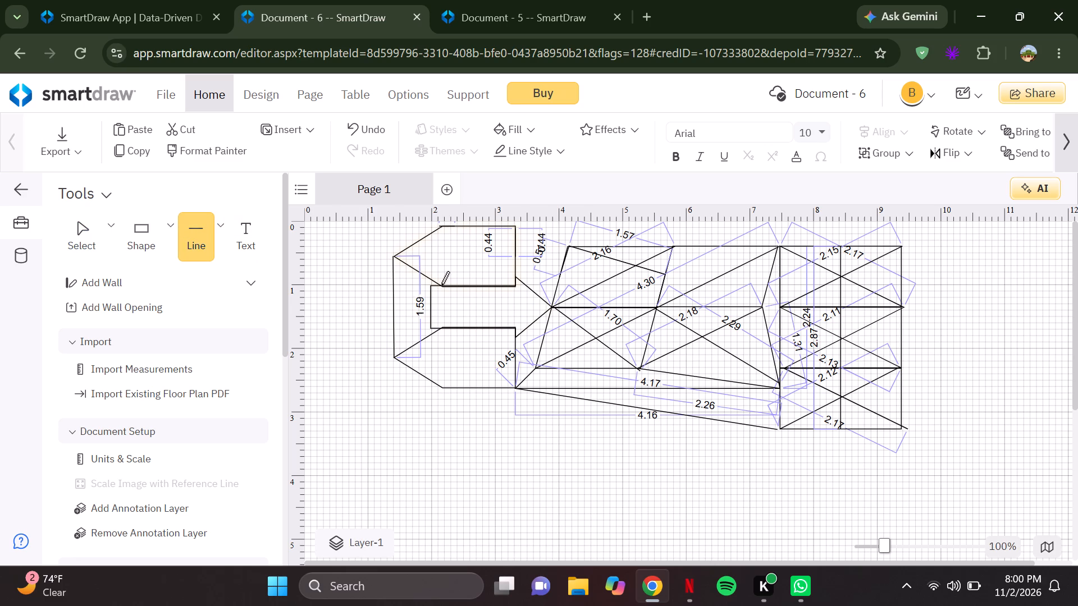
left_click_drag(441, 284, 445, 300)
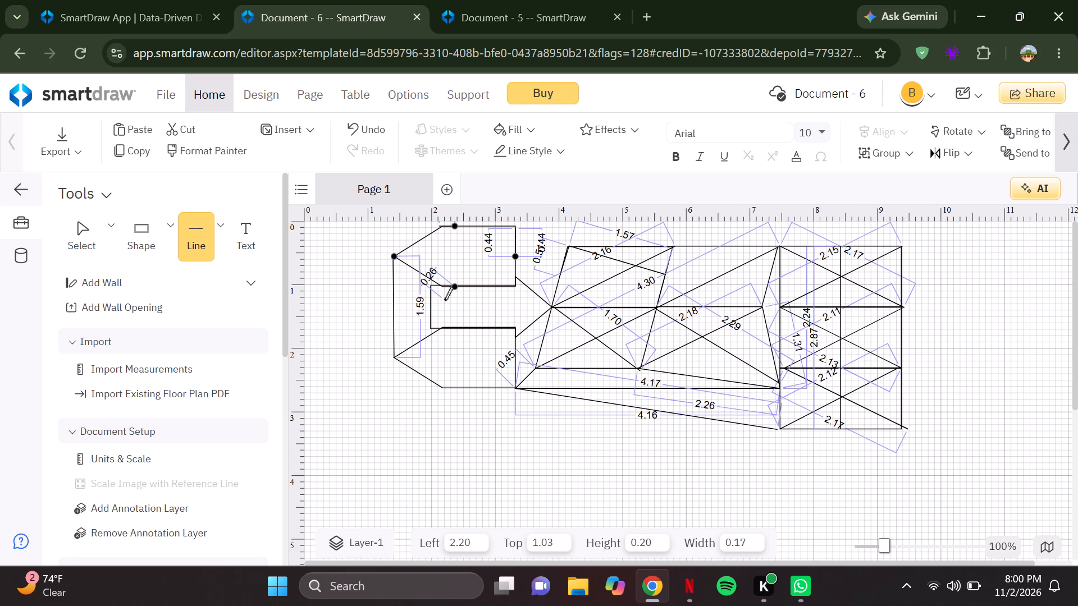
left_click_drag(445, 300, 445, 301)
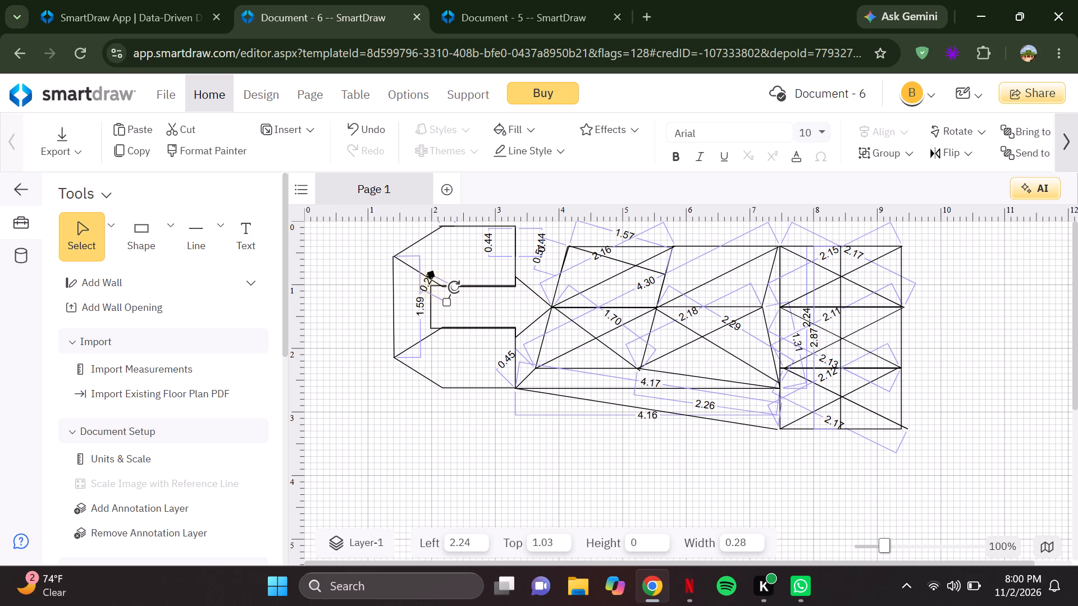
left_click(445, 328)
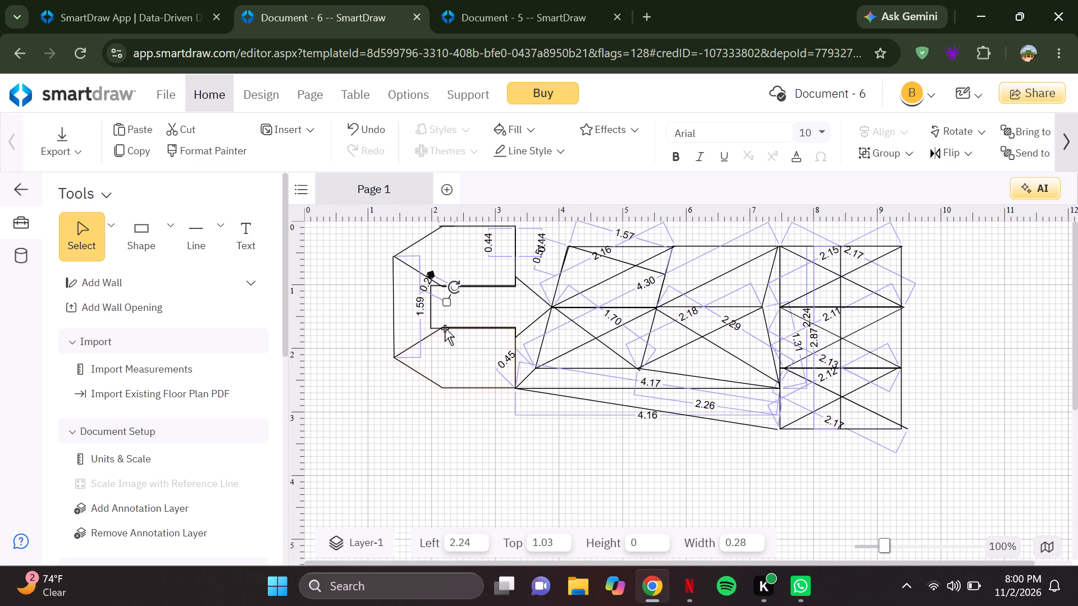